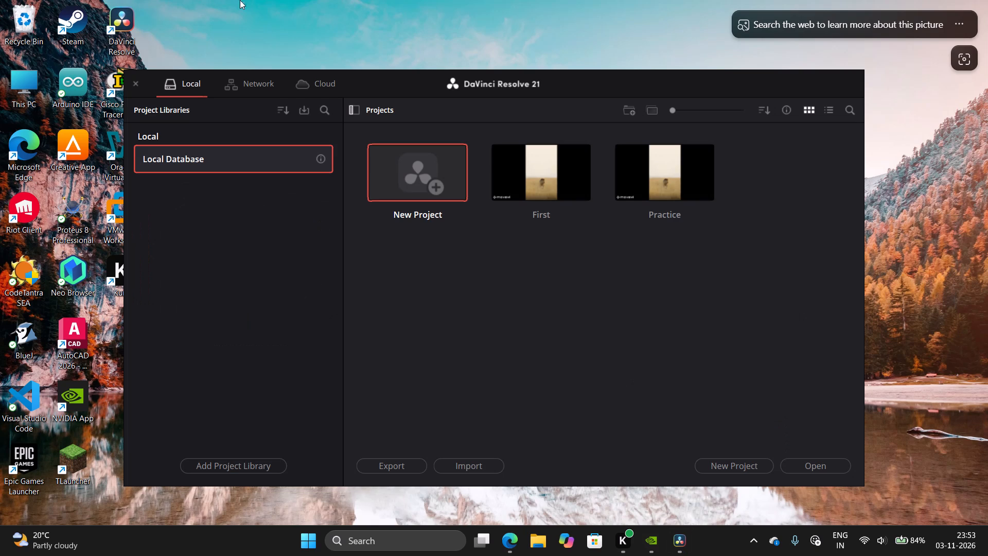
Open the existing project named First from the local database's project library.
{"action": "double_click", "coordinate": [553, 187]}
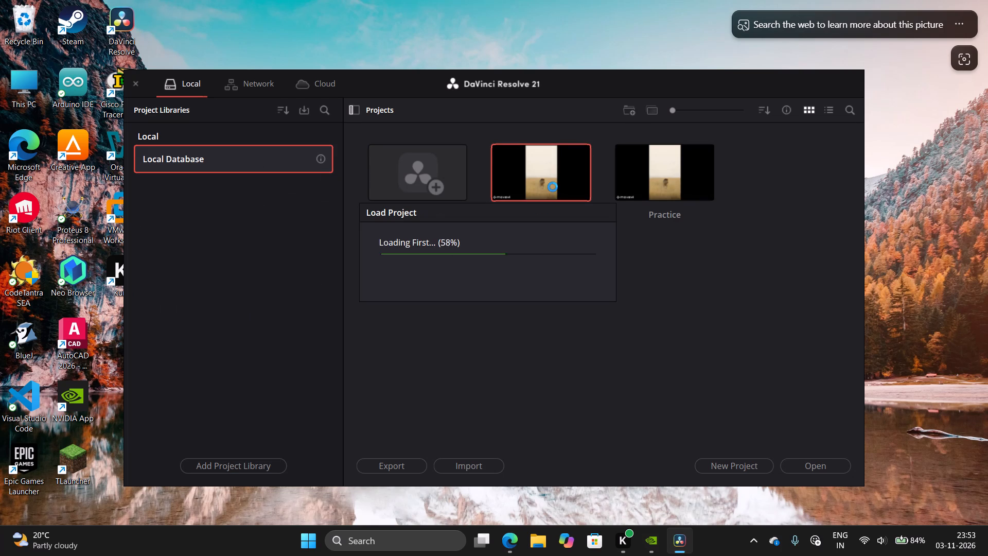
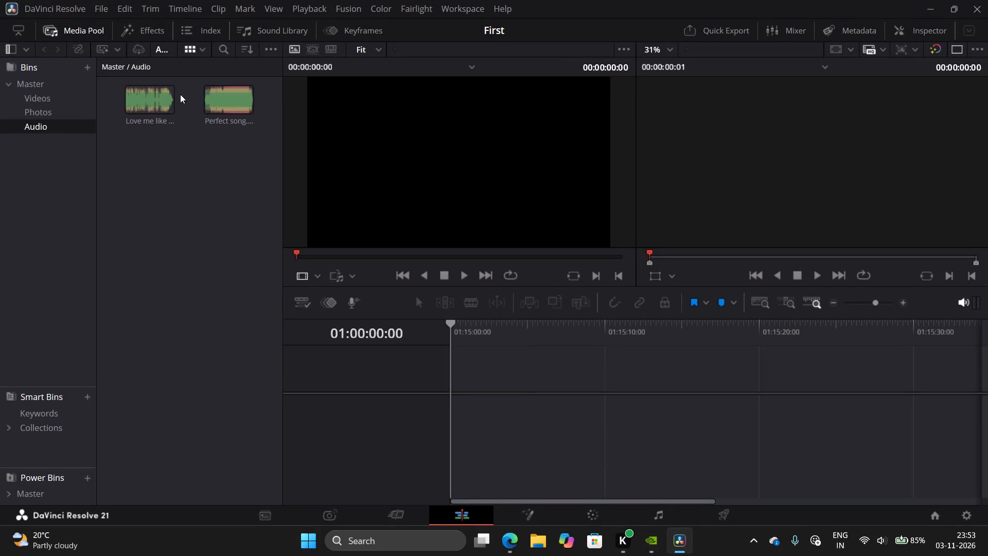
Load CHE CA1.mp4 from the Videos bin into the source viewer, scrub back to about 10 seconds, and preview it forwards and in reverse.
{"action": "left_click", "coordinate": [59, 101]}
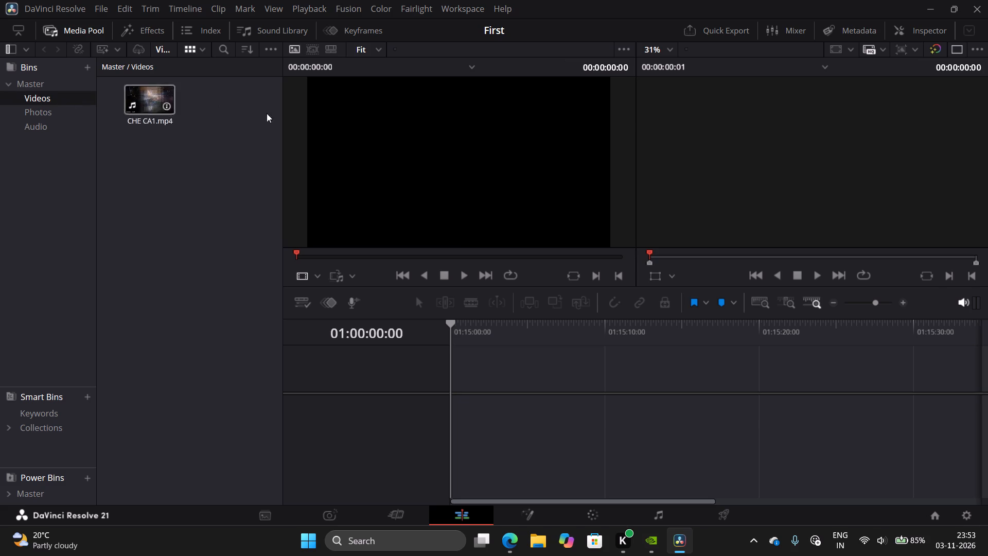
{"action": "left_click", "coordinate": [142, 104]}
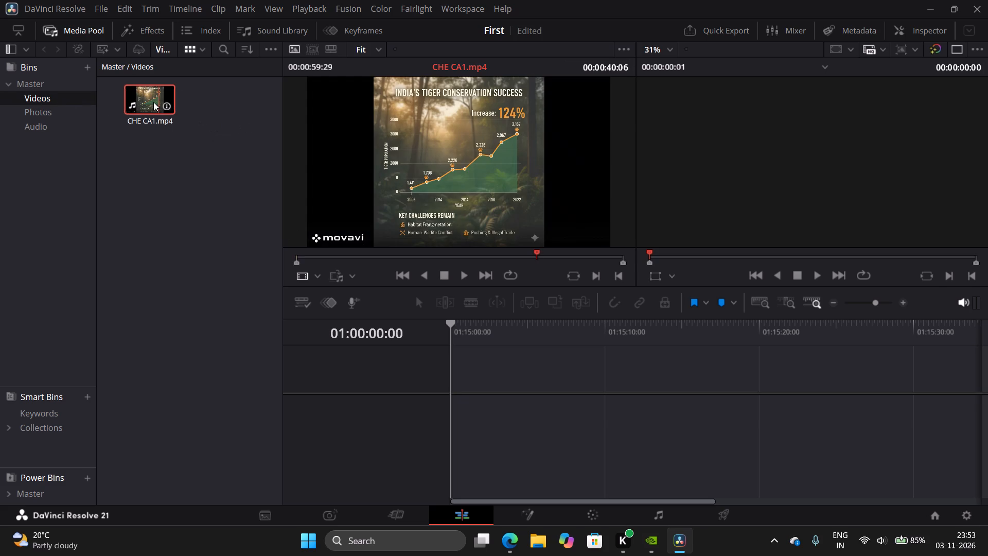
{"action": "double_click", "coordinate": [153, 102]}
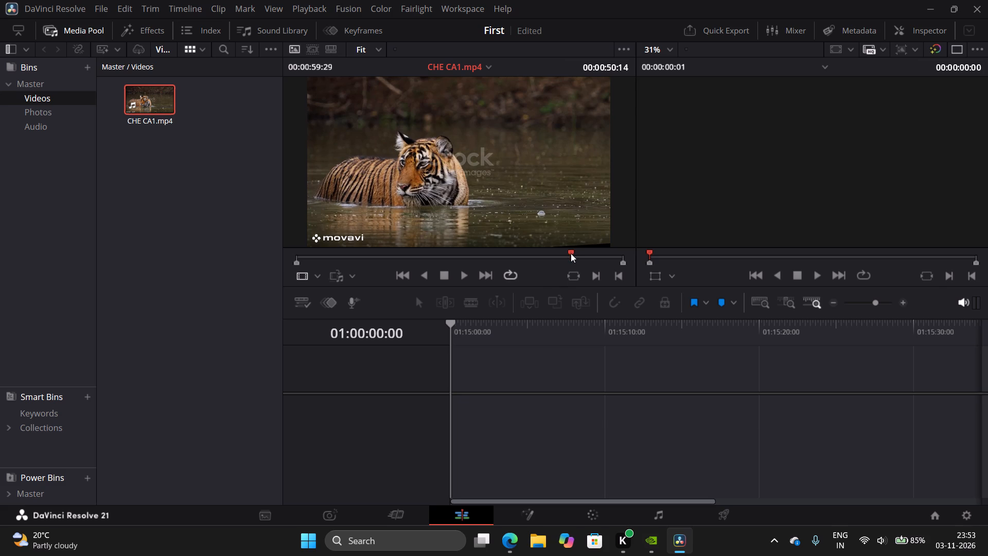
{"action": "left_click_drag", "start_coordinate": [571, 253], "coordinate": [355, 270]}
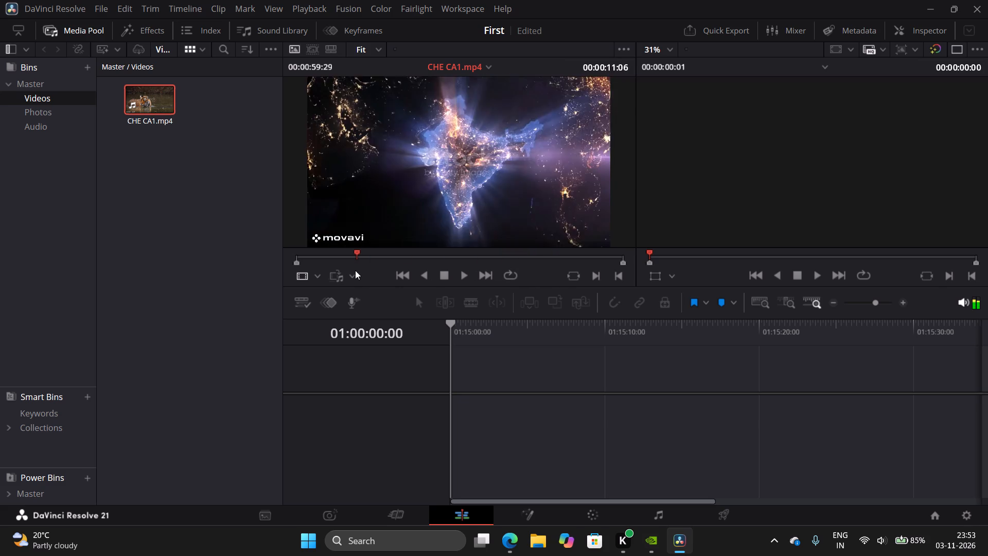
{"action": "left_click_drag", "start_coordinate": [355, 270], "coordinate": [349, 269]}
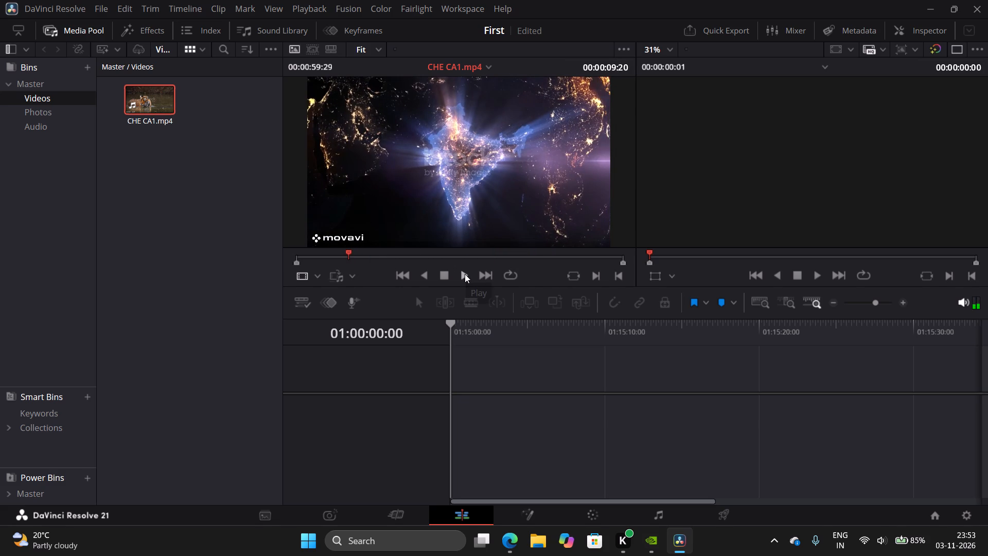
{"action": "left_click", "coordinate": [465, 274]}
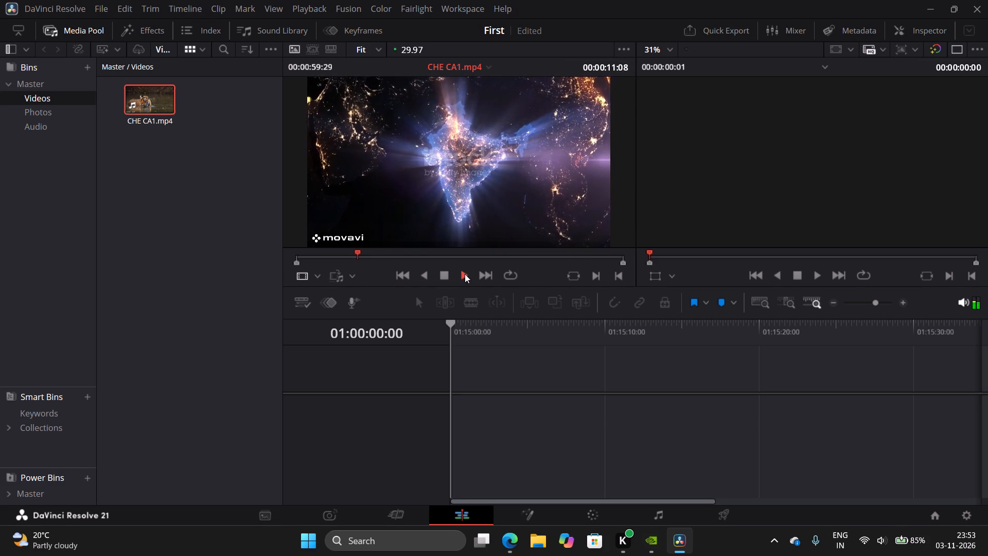
{"action": "left_click", "coordinate": [426, 276]}
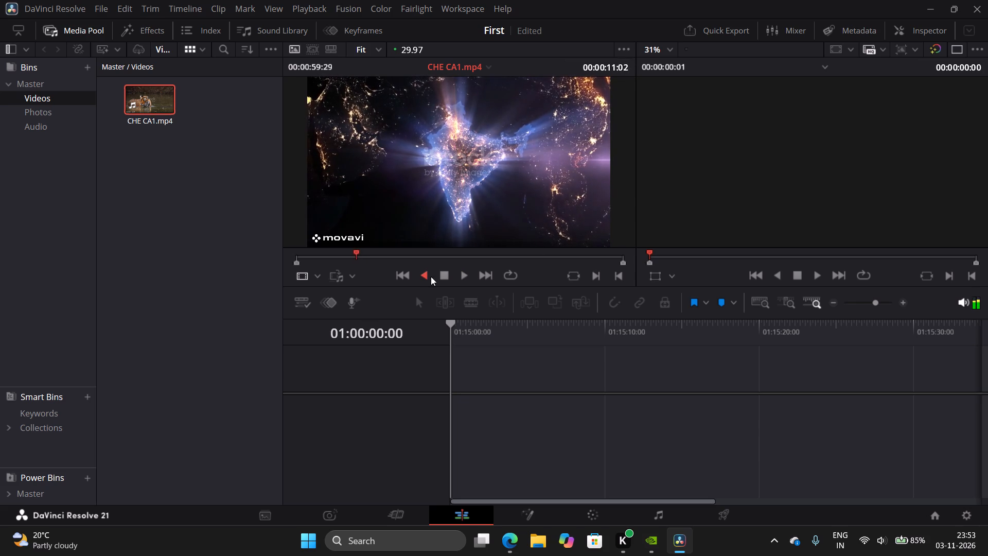
{"action": "left_click", "coordinate": [447, 273]}
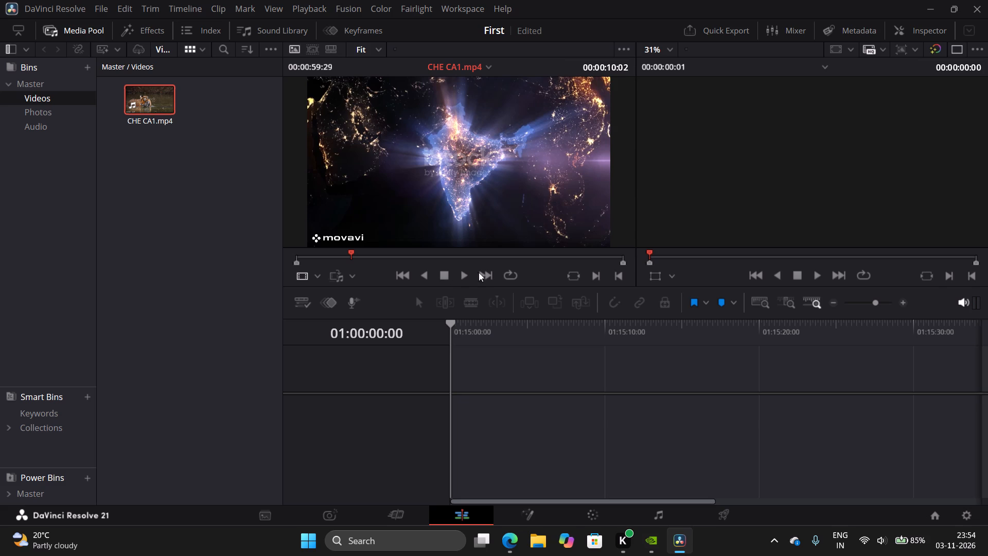
Enable loop playback in the source viewer and play CHE CA1.mp4 from near its end past the loop point.
{"action": "left_click", "coordinate": [510, 276]}
{"action": "left_click", "coordinate": [604, 256]}
{"action": "left_click", "coordinate": [464, 276]}
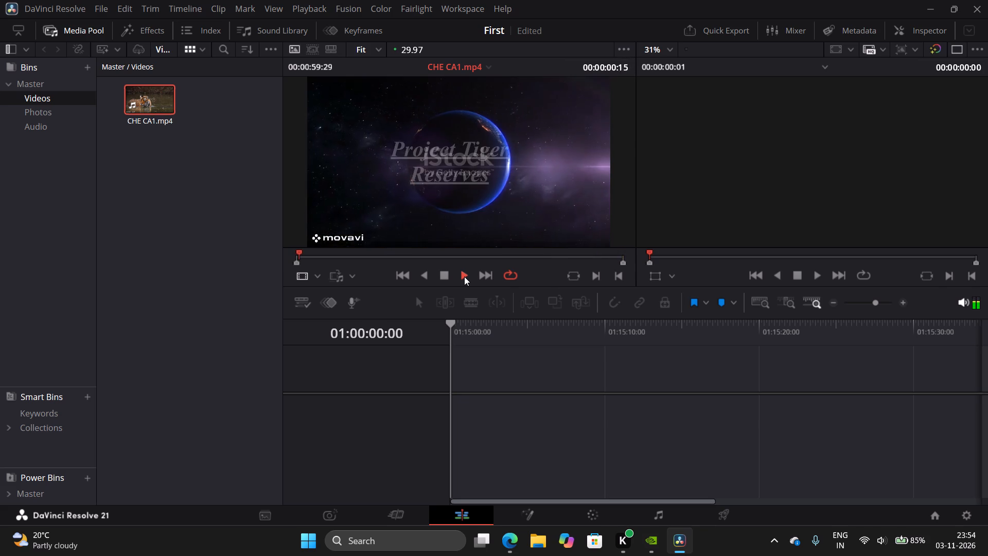
{"action": "left_click", "coordinate": [440, 276]}
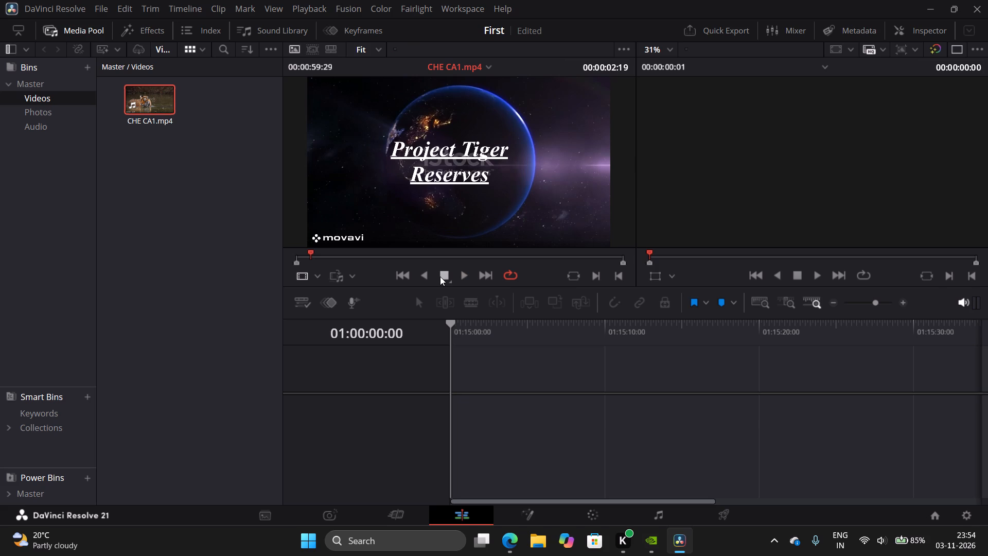
Jump to the last frame of CHE CA1.mp4 and back to its first frame.
{"action": "left_click", "coordinate": [482, 276]}
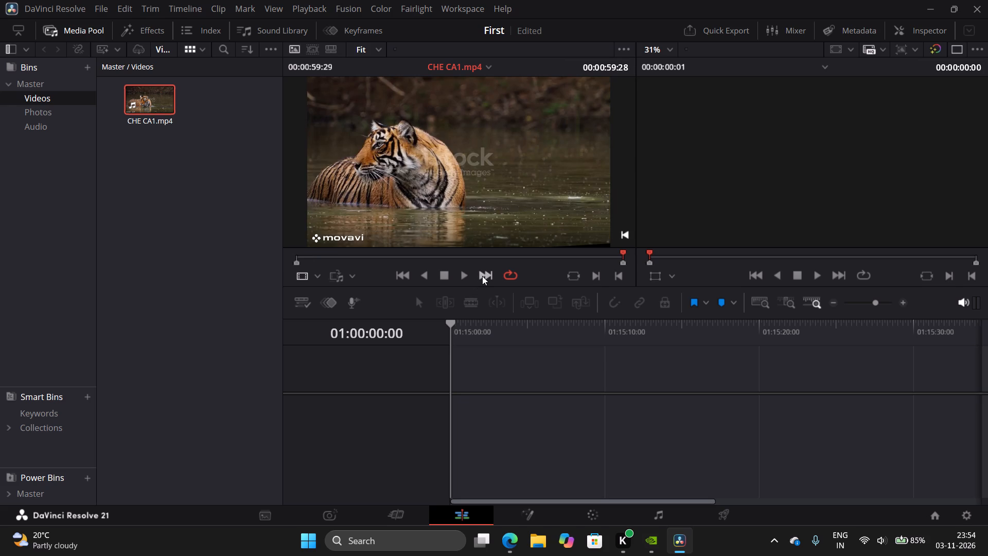
{"action": "left_click", "coordinate": [401, 271]}
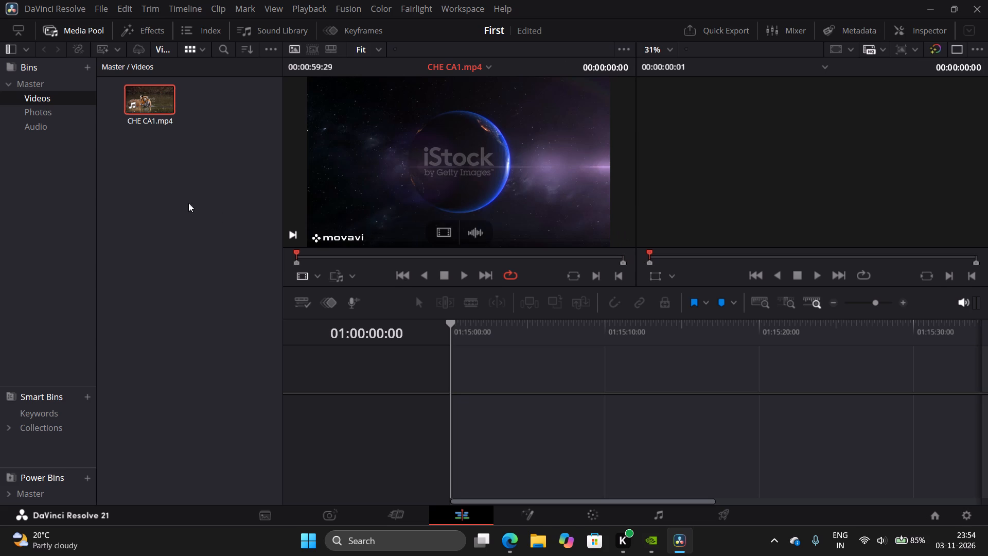
Load the Love me like you do song from the Audio bin into the source viewer and play a section from an earlier point.
{"action": "left_click", "coordinate": [72, 121]}
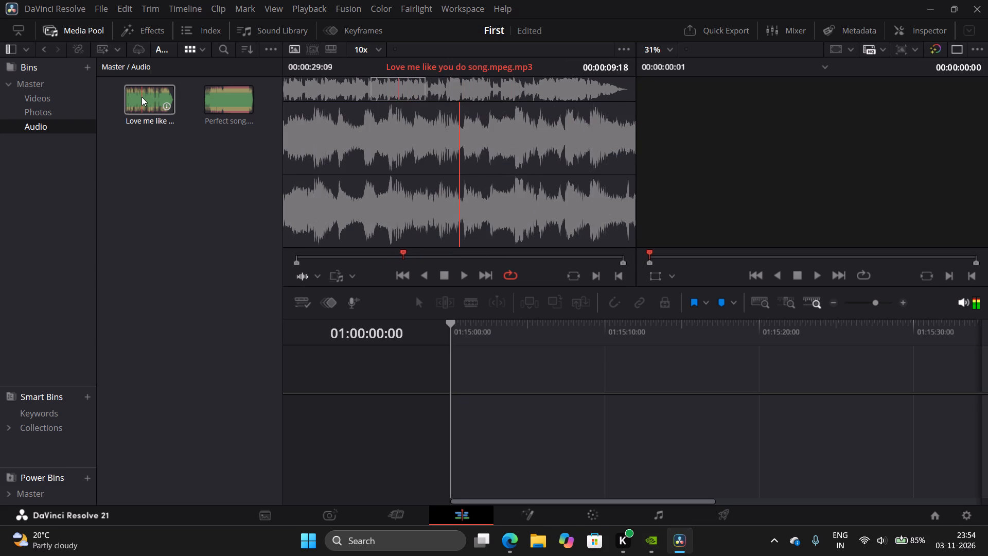
{"action": "left_click", "coordinate": [142, 97]}
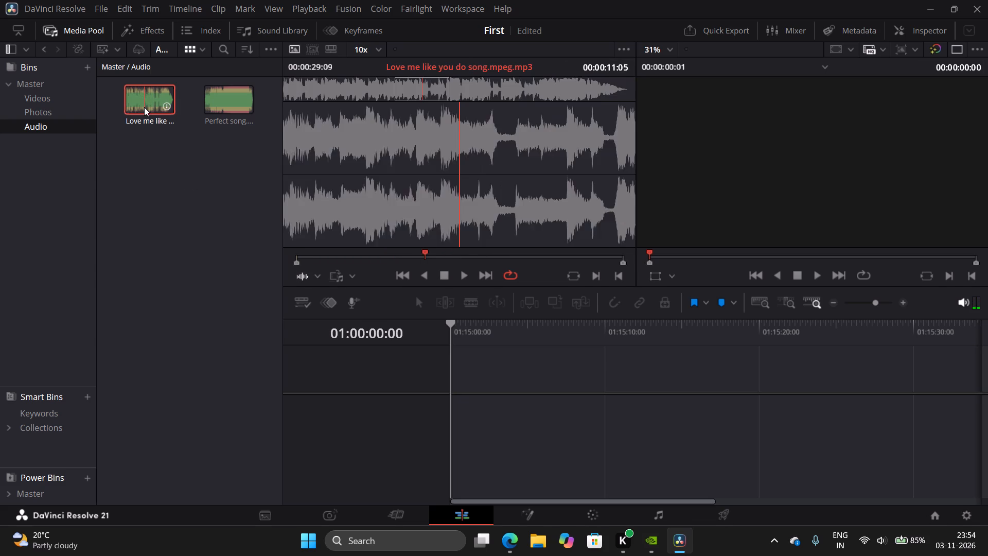
{"action": "double_click", "coordinate": [144, 107]}
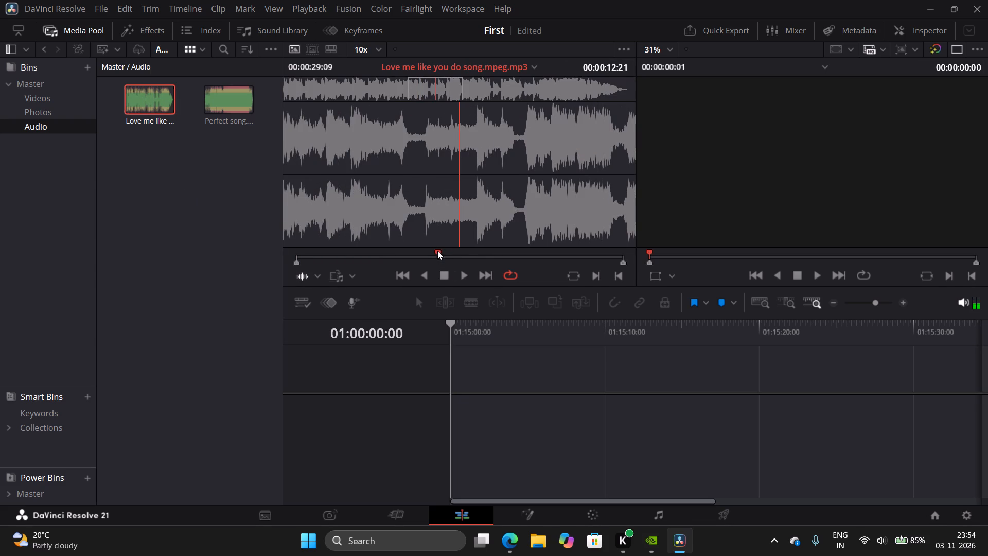
{"action": "left_click_drag", "start_coordinate": [437, 251], "coordinate": [386, 253]}
{"action": "left_click", "coordinate": [463, 277]}
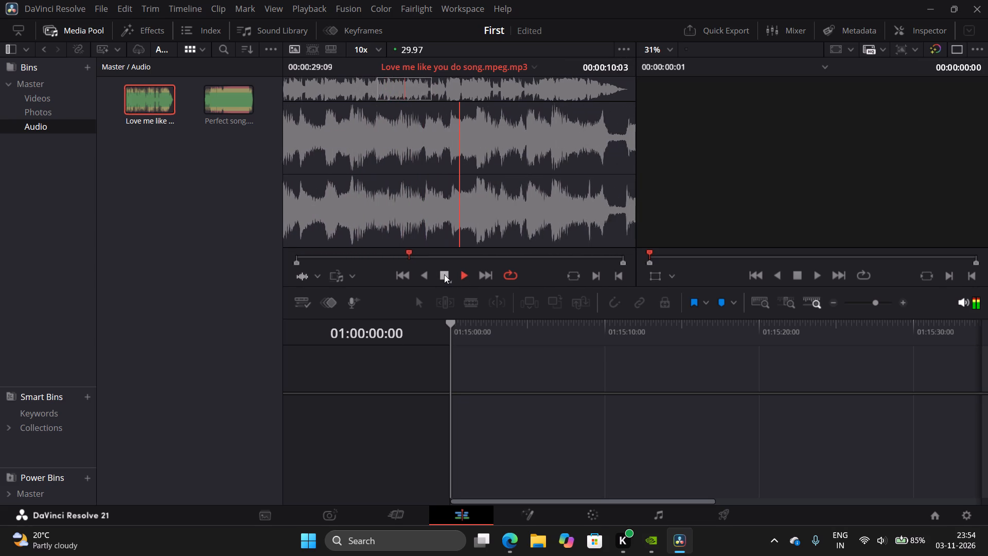
{"action": "left_click", "coordinate": [444, 274]}
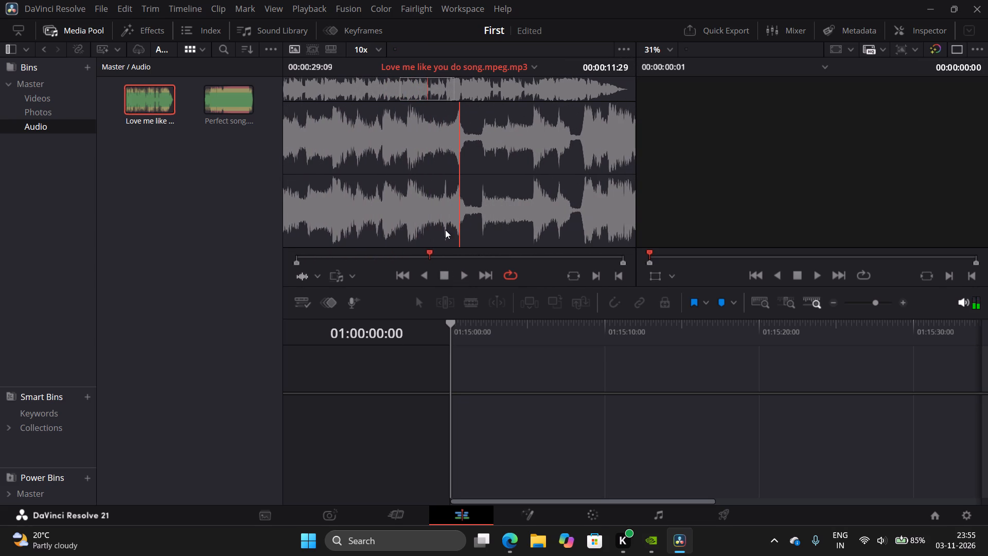
Scrub forward through the song's overview waveform to about 00:00:23:26.
{"action": "left_click_drag", "start_coordinate": [427, 93], "coordinate": [443, 96]}
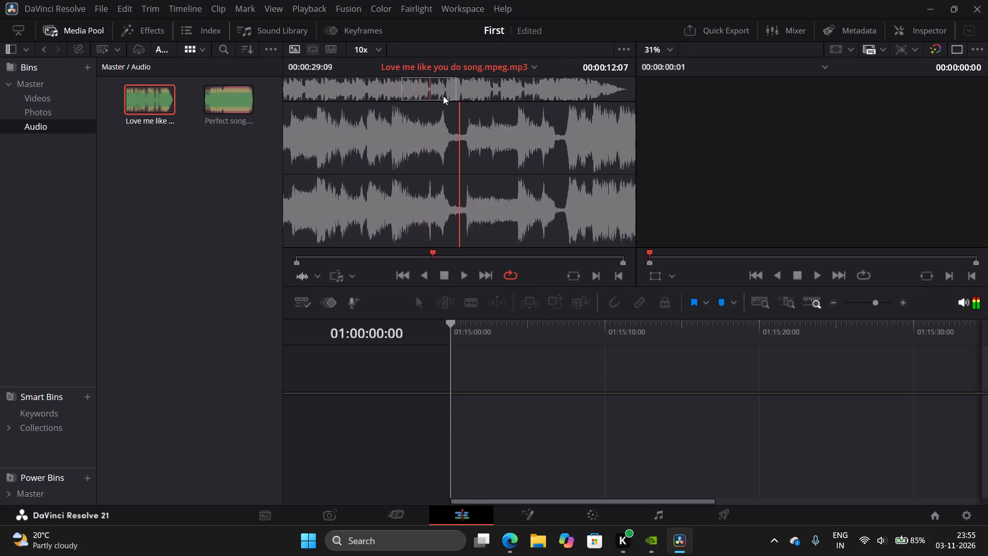
{"action": "left_click_drag", "start_coordinate": [443, 96], "coordinate": [508, 97]}
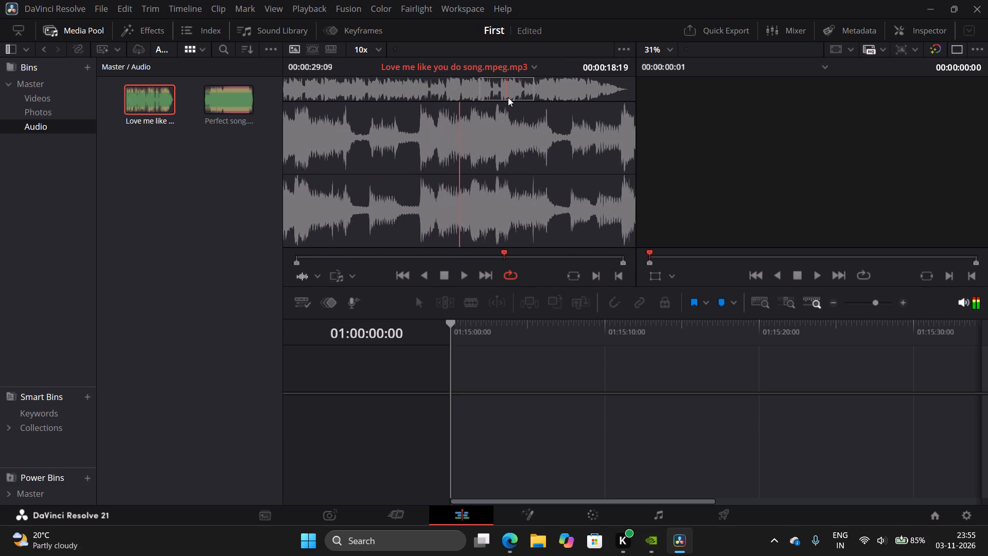
{"action": "left_click_drag", "start_coordinate": [508, 97], "coordinate": [531, 99]}
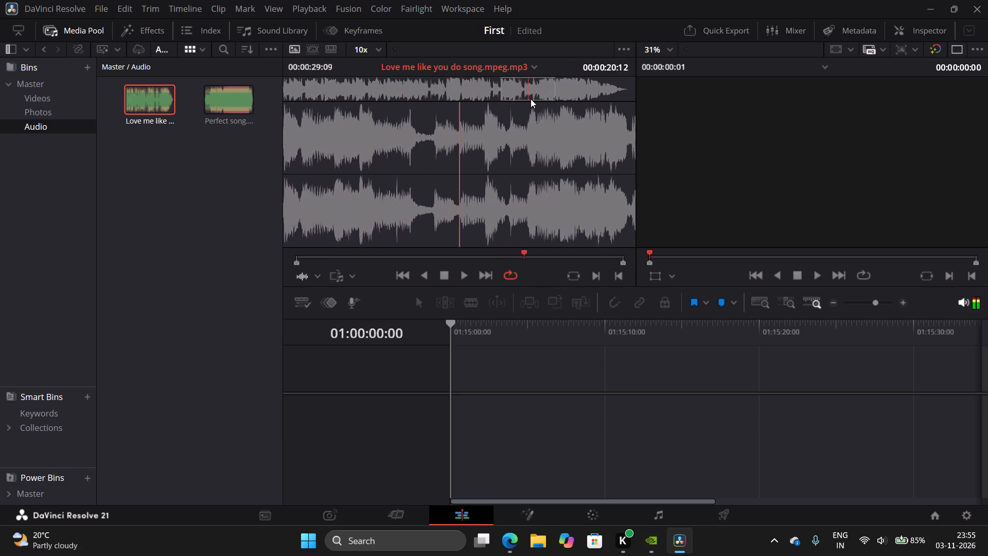
{"action": "left_click_drag", "start_coordinate": [531, 99], "coordinate": [571, 107]}
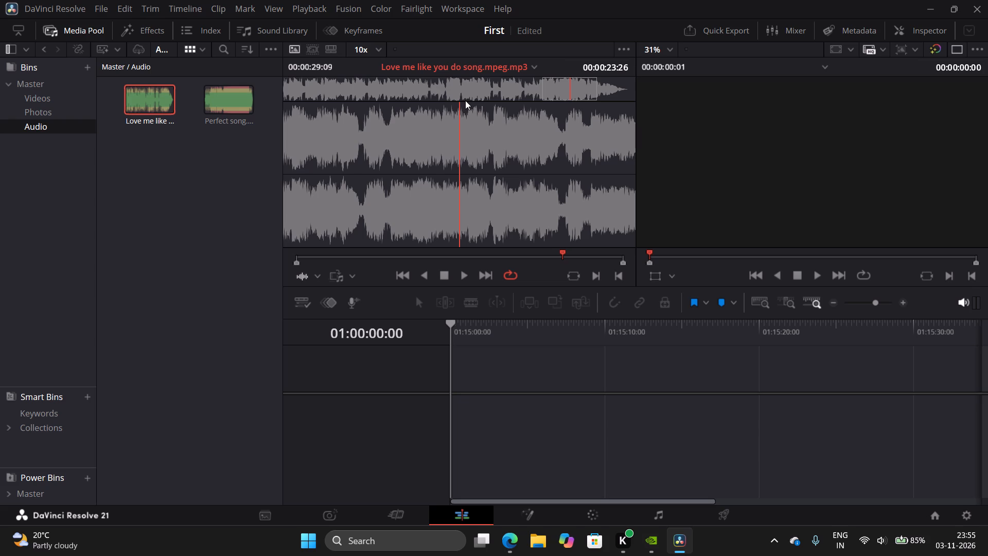
{"action": "key", "text": "Page_Up"}
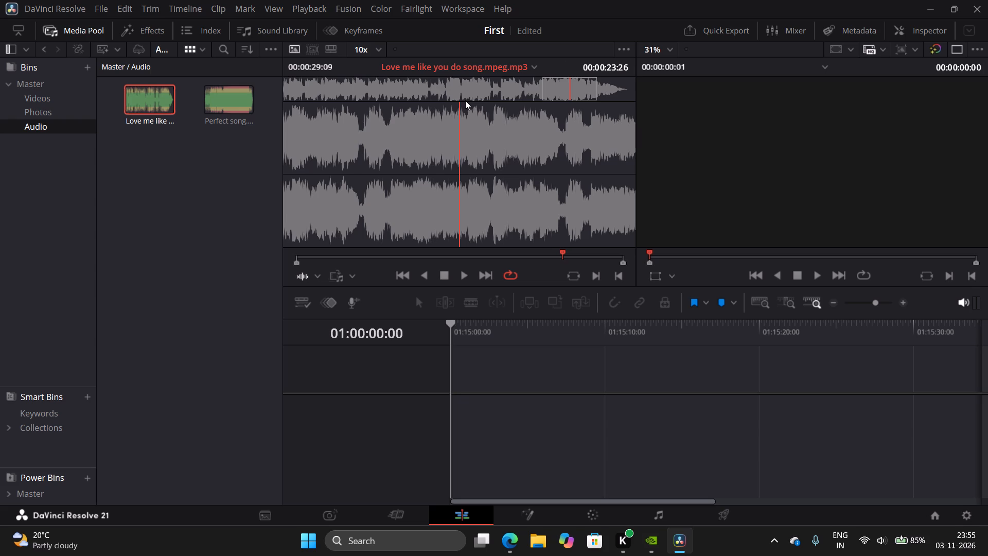
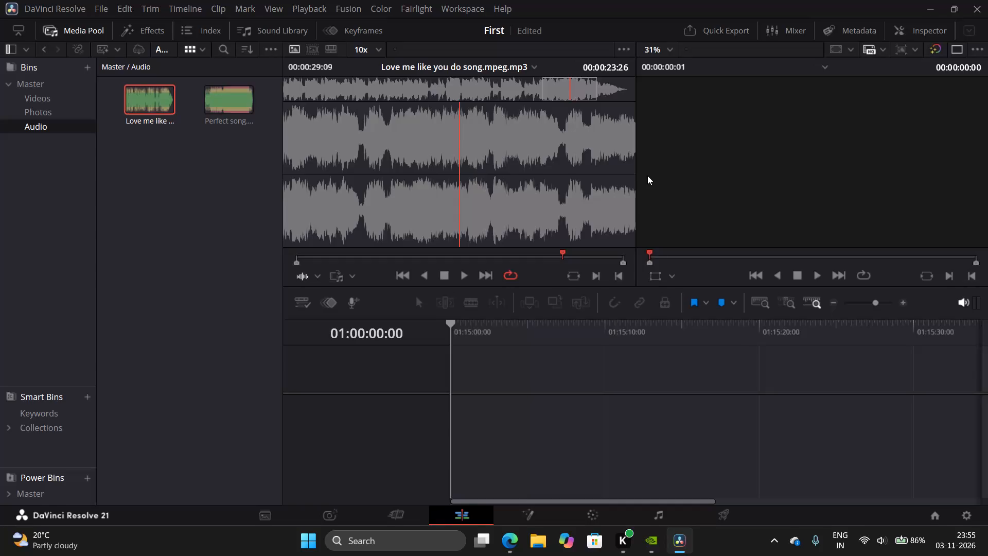
Open the Videos bin in the media pool.
{"action": "left_click", "coordinate": [43, 97]}
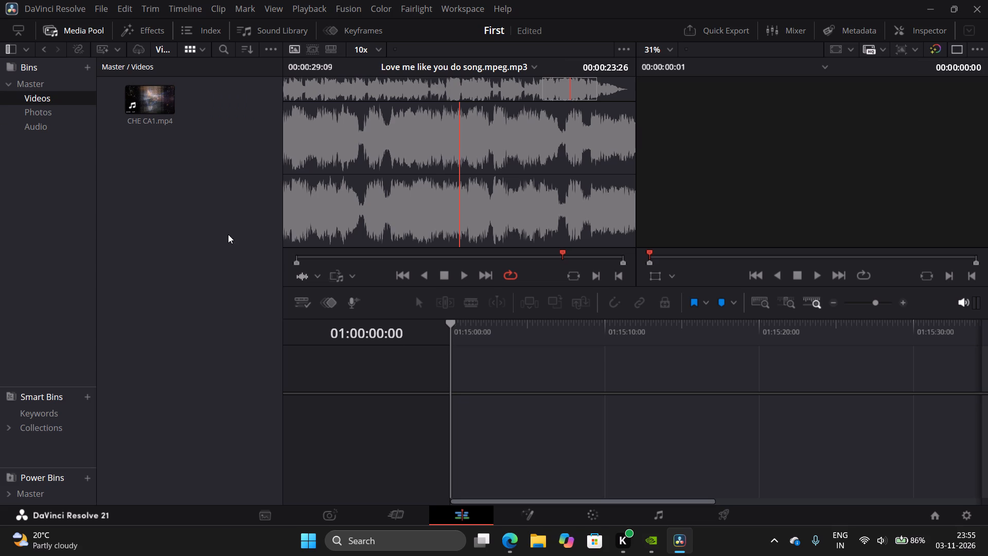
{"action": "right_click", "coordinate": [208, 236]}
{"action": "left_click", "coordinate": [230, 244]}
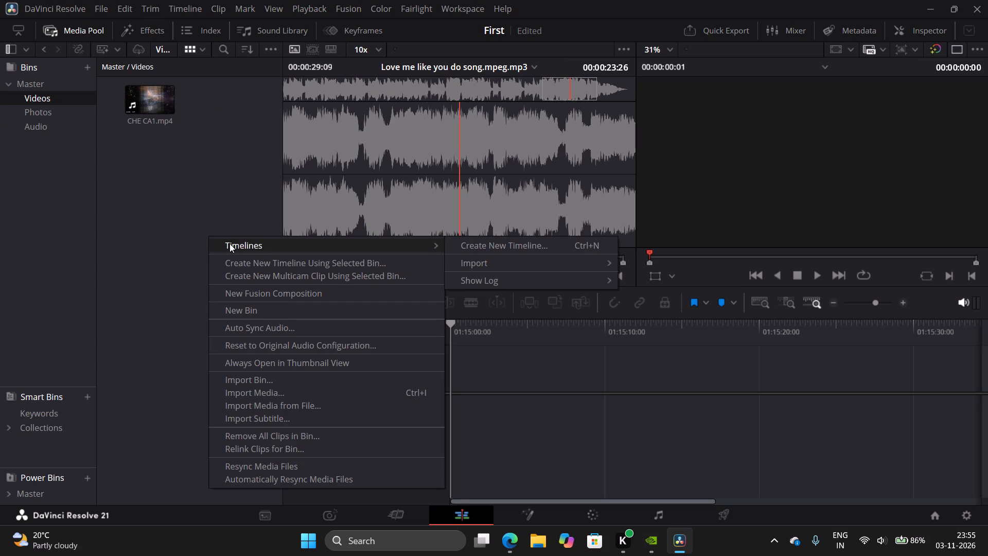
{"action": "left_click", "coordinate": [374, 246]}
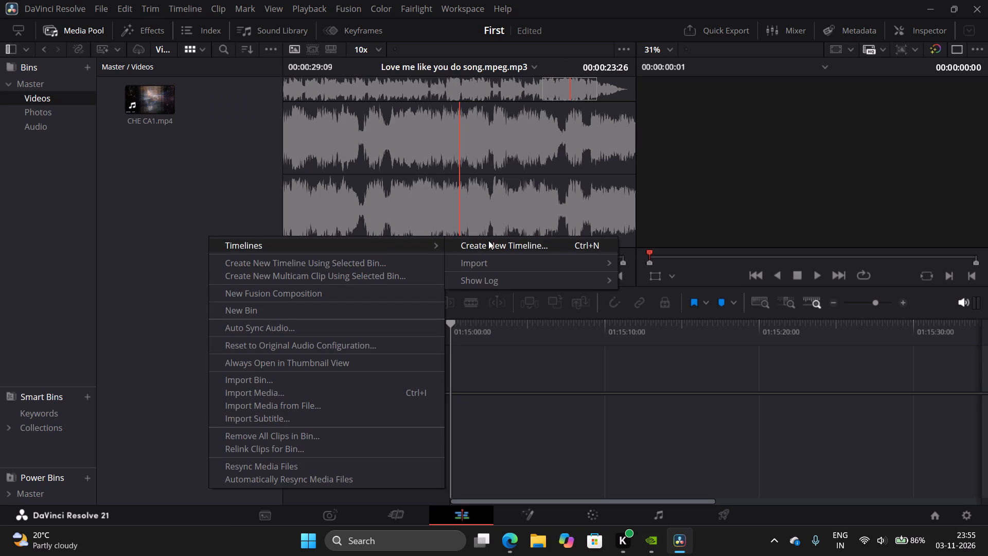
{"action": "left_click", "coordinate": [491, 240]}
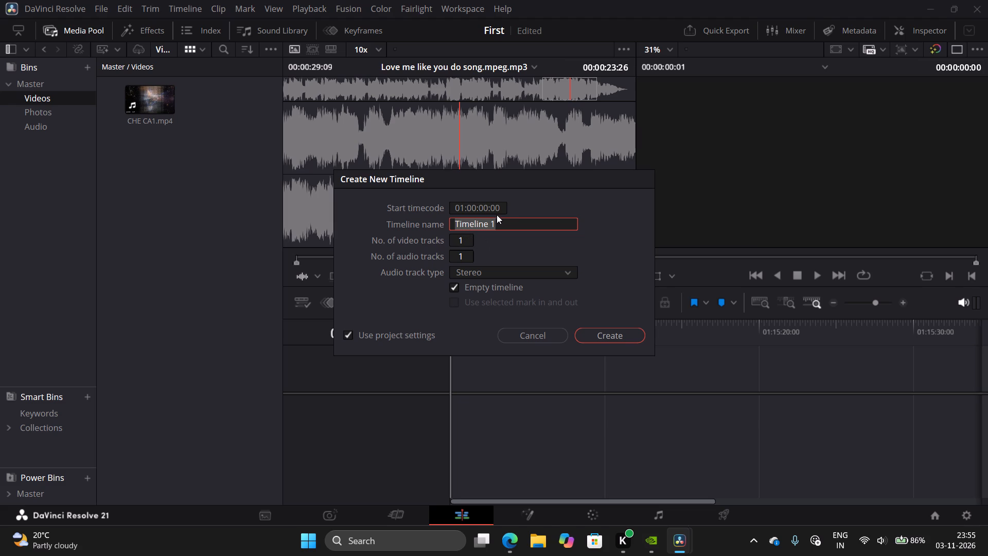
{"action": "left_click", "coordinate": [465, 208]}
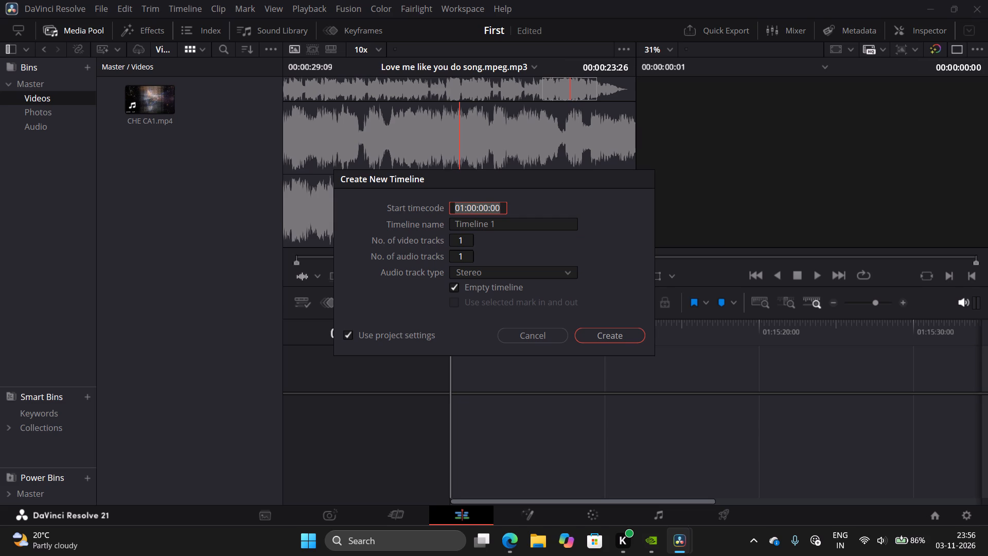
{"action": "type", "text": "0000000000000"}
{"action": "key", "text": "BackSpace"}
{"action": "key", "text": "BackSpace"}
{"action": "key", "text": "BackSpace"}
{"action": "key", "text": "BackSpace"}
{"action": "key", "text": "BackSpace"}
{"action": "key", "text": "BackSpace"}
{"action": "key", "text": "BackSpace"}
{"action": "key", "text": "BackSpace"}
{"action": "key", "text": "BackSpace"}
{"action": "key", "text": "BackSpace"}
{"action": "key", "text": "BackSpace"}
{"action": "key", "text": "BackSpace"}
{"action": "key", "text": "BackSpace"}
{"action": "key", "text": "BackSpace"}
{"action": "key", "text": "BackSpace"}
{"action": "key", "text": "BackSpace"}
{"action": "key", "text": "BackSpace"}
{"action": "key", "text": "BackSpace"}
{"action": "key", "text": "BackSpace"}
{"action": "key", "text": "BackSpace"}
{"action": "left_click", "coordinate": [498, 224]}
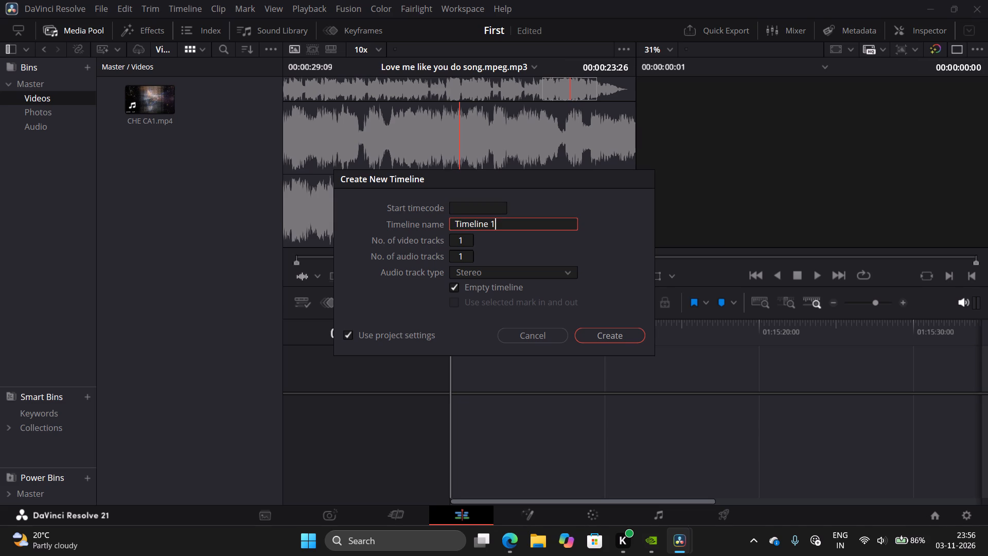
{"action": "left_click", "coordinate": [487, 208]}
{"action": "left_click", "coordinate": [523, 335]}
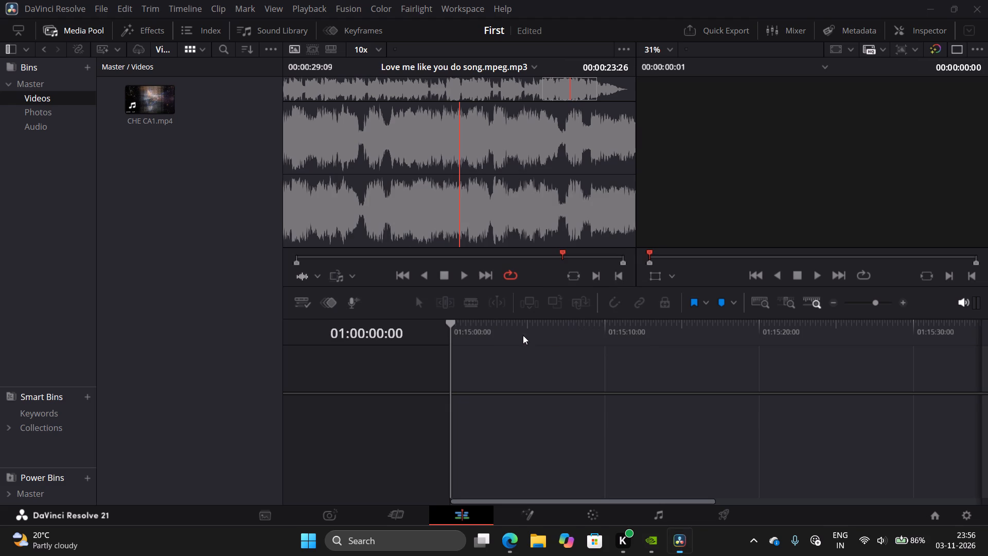
Create an empty timeline named Timeline 1 in the Videos bin with the start timecode set to 00:00:00:00.
{"action": "right_click", "coordinate": [205, 216]}
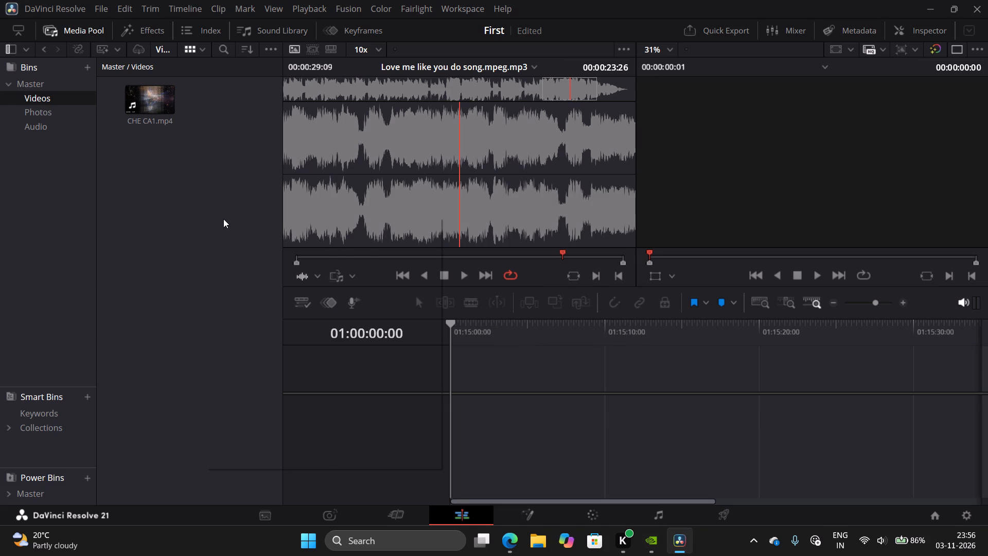
{"action": "left_click", "coordinate": [225, 220]}
{"action": "left_click", "coordinate": [530, 229]}
{"action": "left_click", "coordinate": [464, 208]}
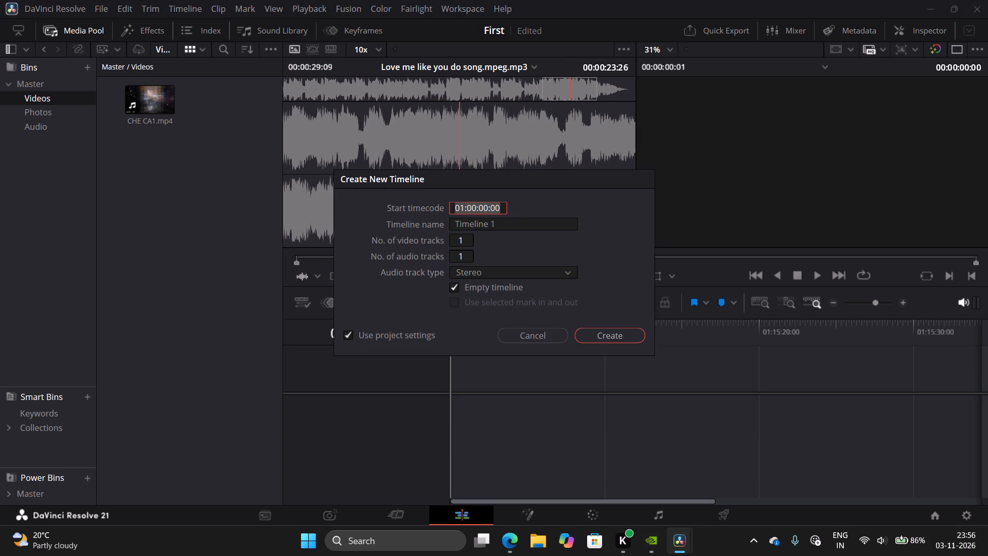
{"action": "left_click", "coordinate": [464, 208]}
{"action": "key", "text": "BackSpace"}
{"action": "key", "text": "0"}
{"action": "left_click", "coordinate": [587, 339]}
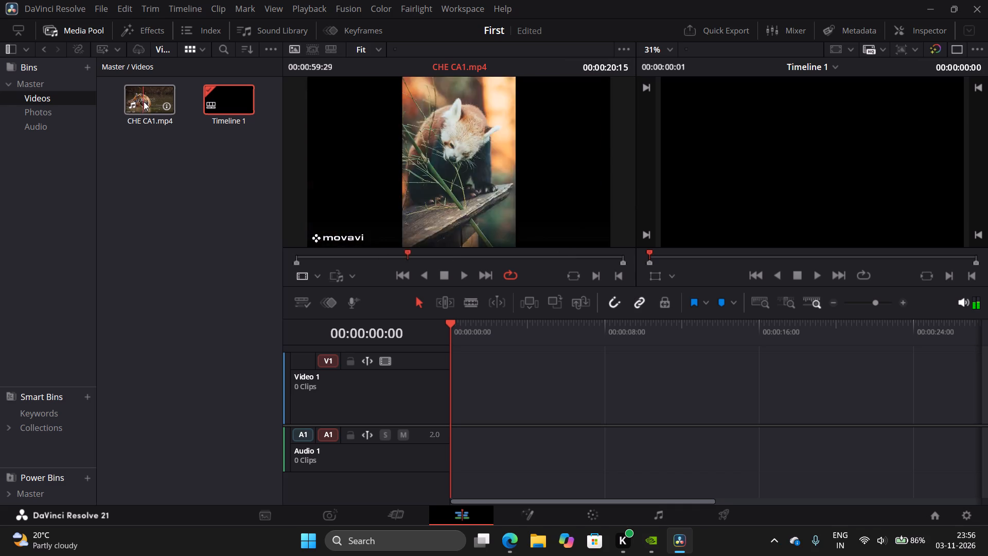
Place CHE CA1.mp4 from the Videos bin on tracks Video 1 and Audio 1 at the very start of Timeline 1.
{"action": "left_click_drag", "start_coordinate": [145, 102], "coordinate": [365, 288]}
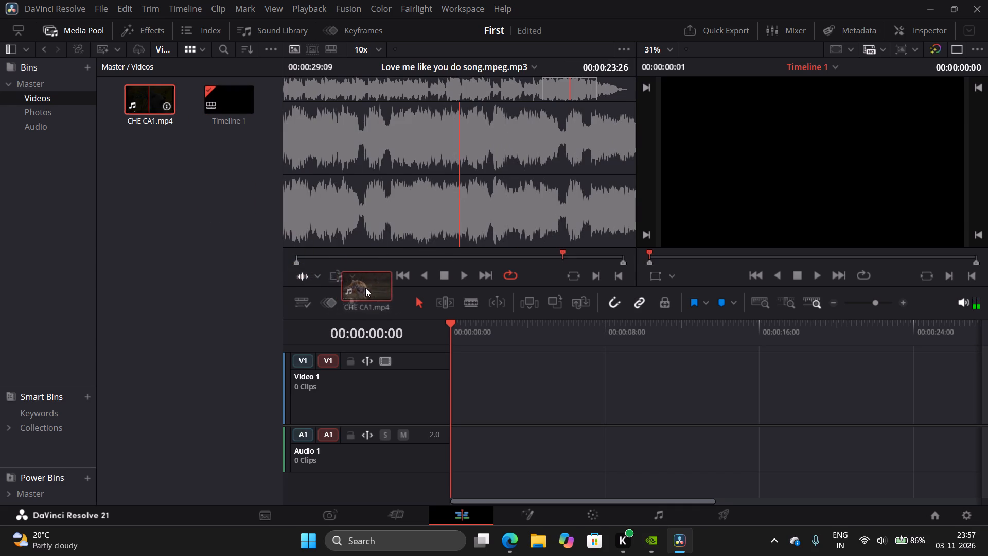
{"action": "left_click_drag", "start_coordinate": [365, 288], "coordinate": [490, 372]}
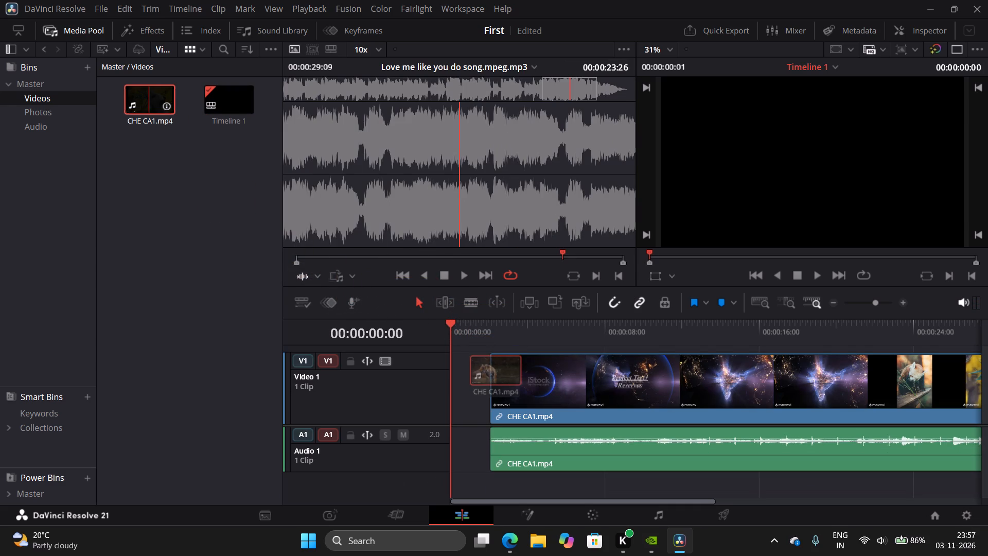
{"action": "left_click_drag", "start_coordinate": [490, 372], "coordinate": [454, 369]}
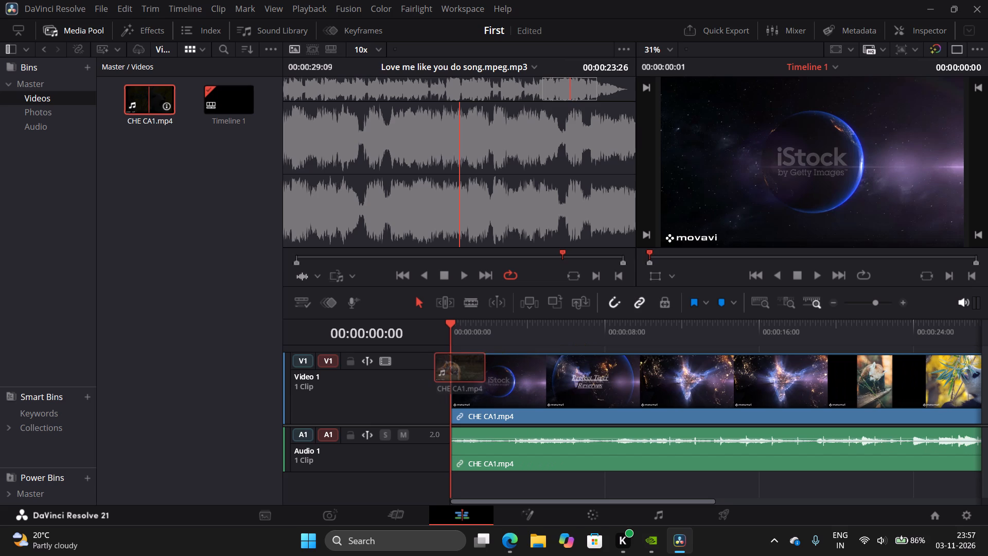
{"action": "left_click_drag", "start_coordinate": [454, 369], "coordinate": [446, 371]}
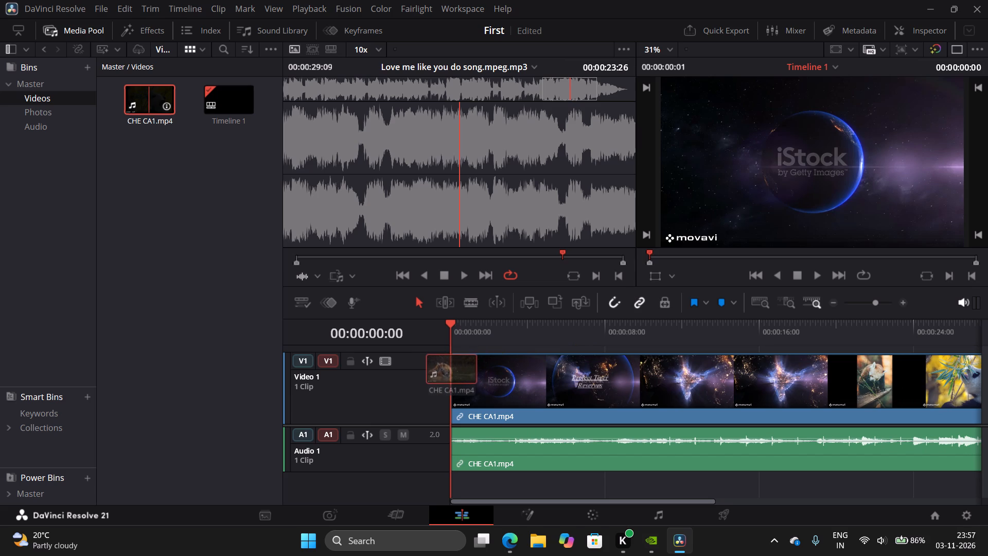
{"action": "left_click_drag", "start_coordinate": [446, 371], "coordinate": [454, 369]}
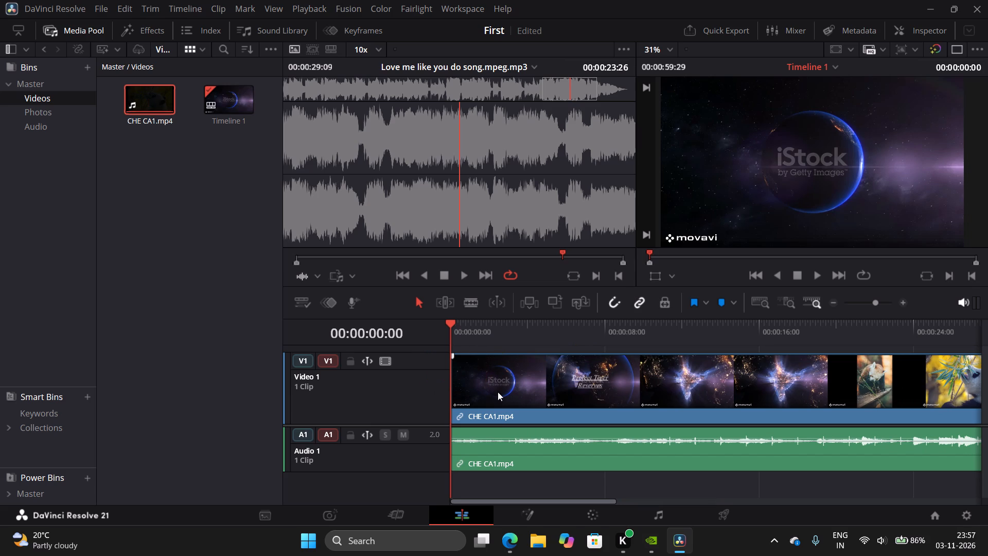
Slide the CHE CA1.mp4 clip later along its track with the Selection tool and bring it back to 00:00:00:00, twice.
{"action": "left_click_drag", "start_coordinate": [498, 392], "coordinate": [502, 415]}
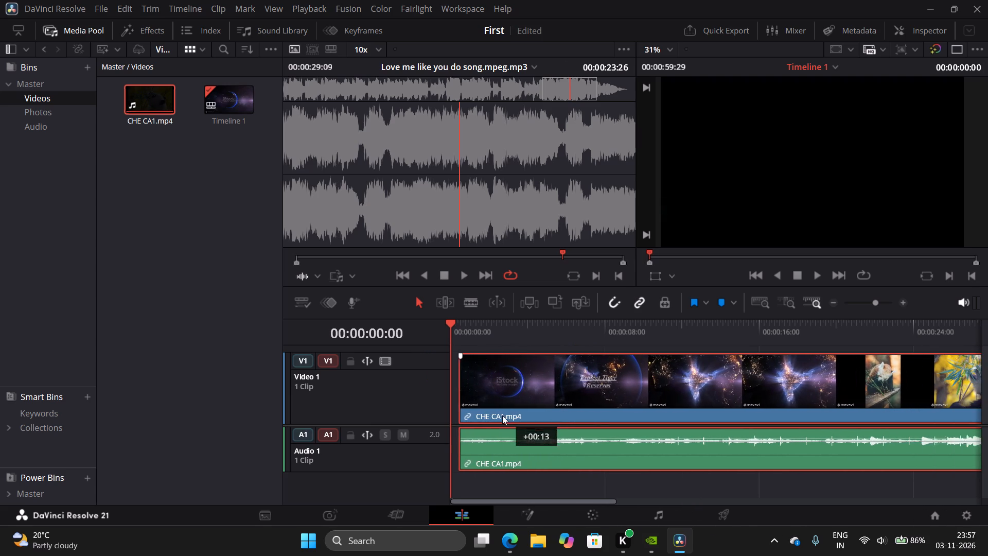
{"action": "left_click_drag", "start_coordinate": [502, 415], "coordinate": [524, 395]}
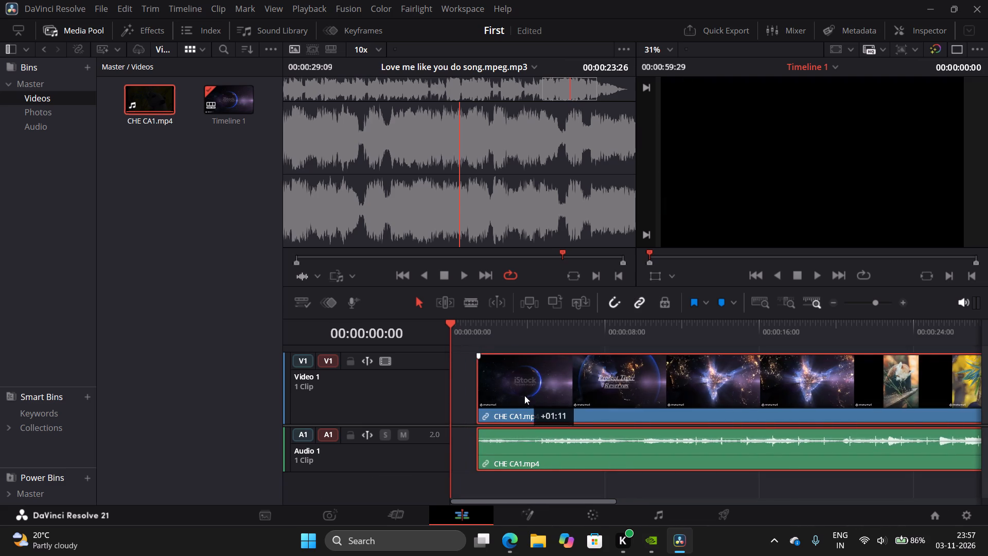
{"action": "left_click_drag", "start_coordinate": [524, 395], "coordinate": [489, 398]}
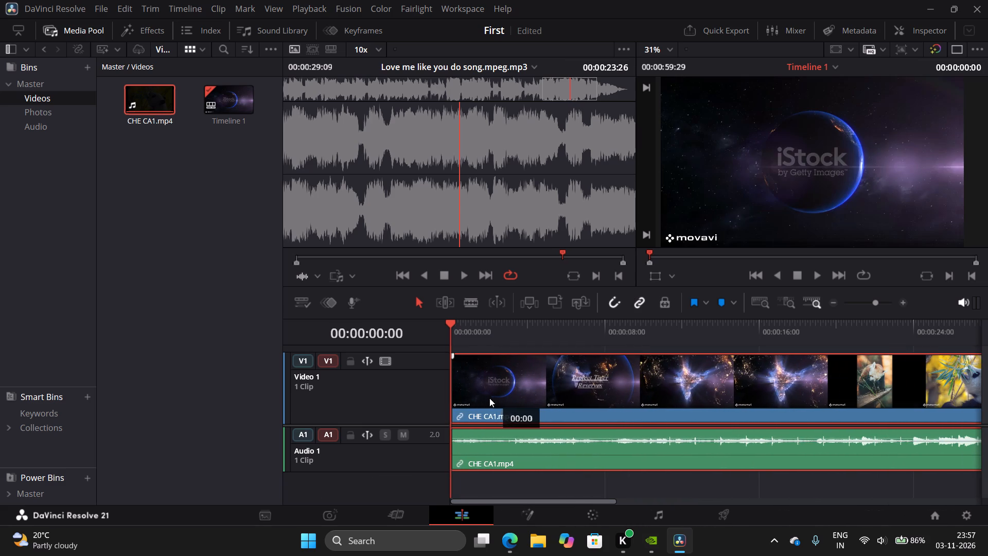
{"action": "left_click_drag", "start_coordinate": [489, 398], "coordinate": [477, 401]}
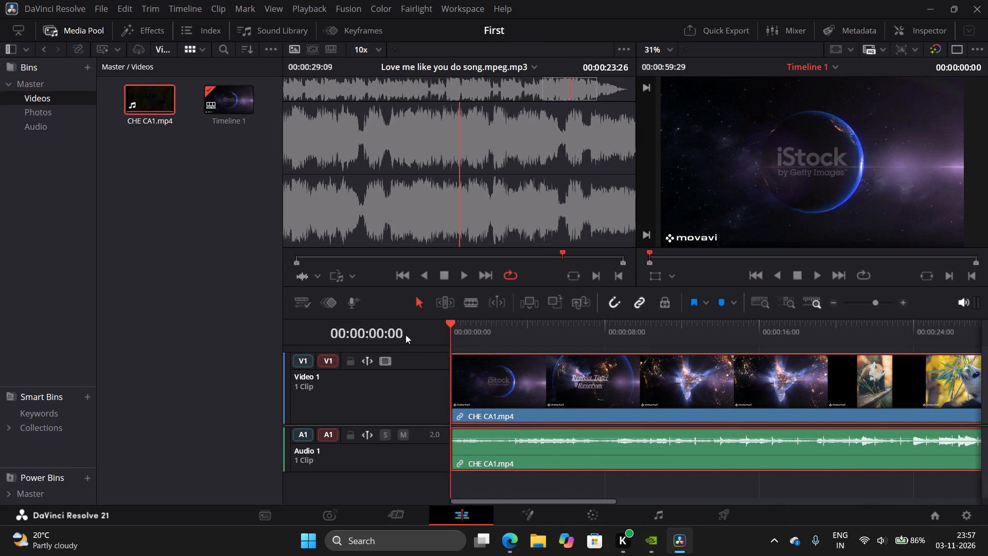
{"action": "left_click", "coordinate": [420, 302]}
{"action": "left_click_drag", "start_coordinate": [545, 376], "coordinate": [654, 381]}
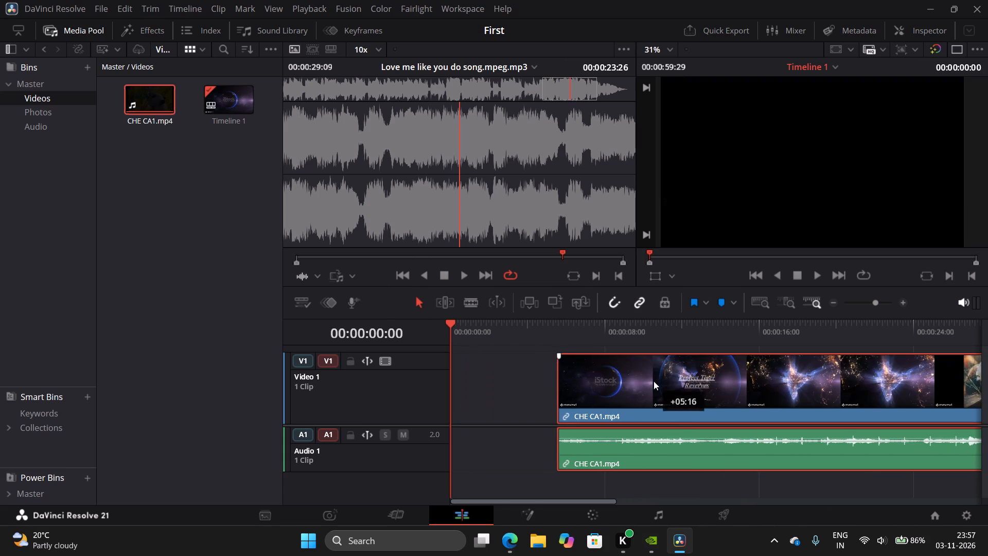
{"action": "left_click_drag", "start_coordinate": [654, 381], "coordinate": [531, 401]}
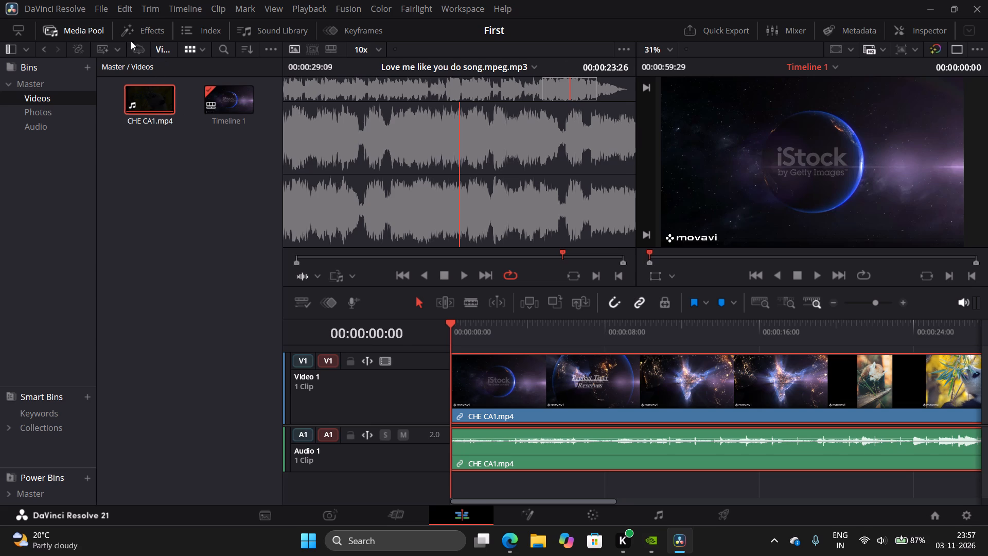
Toggle the media pool's height and leave it shortened so the timeline spans the full window width.
{"action": "left_click", "coordinate": [25, 30]}
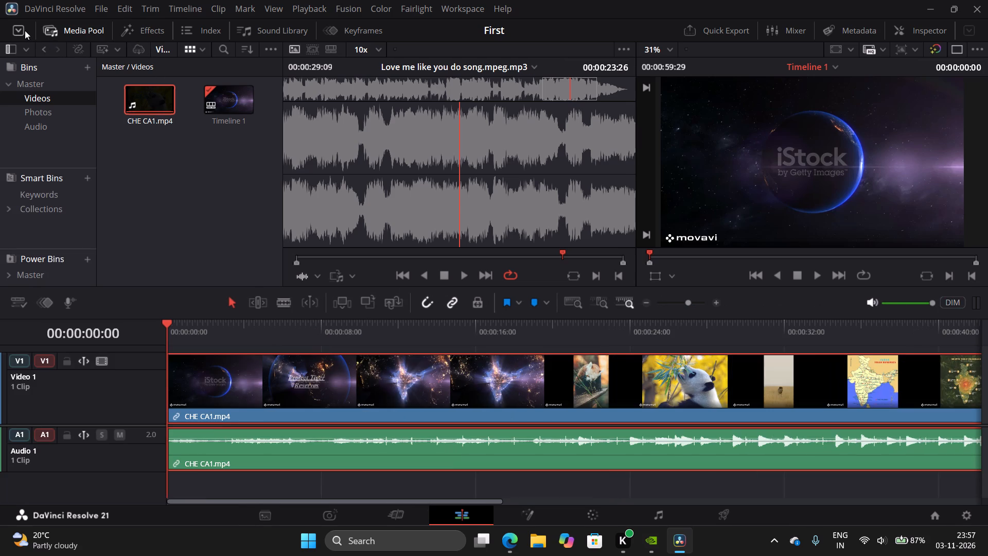
{"action": "left_click", "coordinate": [25, 30]}
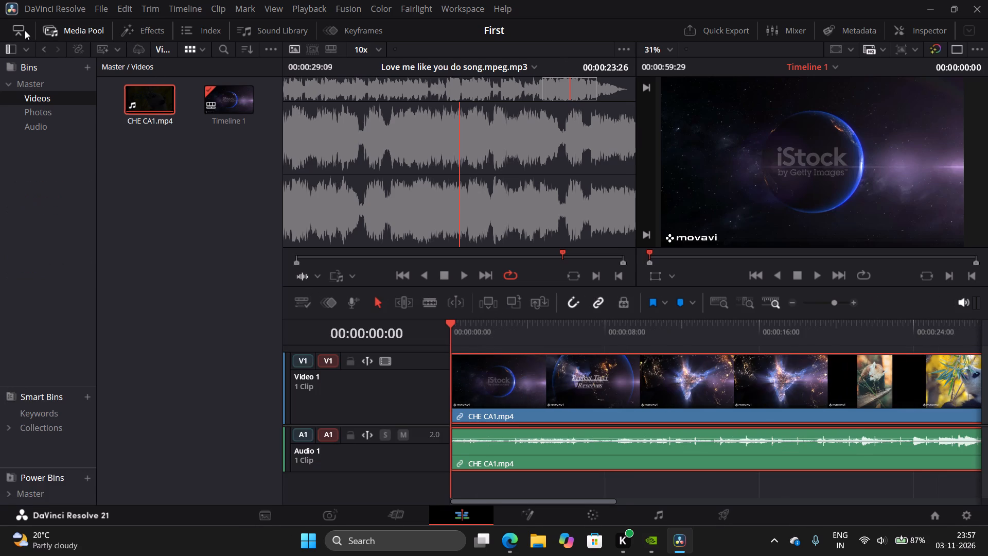
{"action": "left_click", "coordinate": [25, 30]}
Look through the Photos and Audio bins and return to the Videos bin.
{"action": "left_click", "coordinate": [49, 112]}
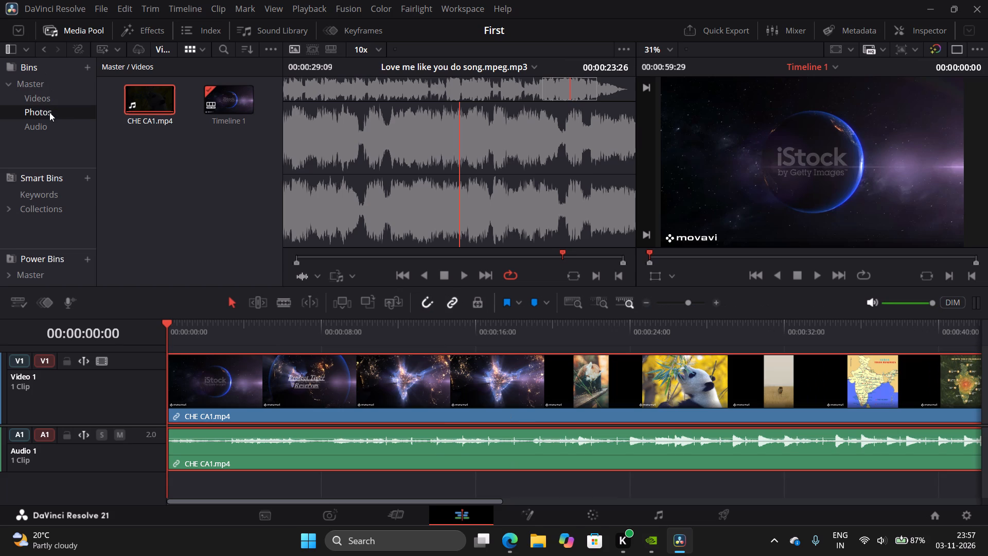
{"action": "left_click", "coordinate": [46, 126]}
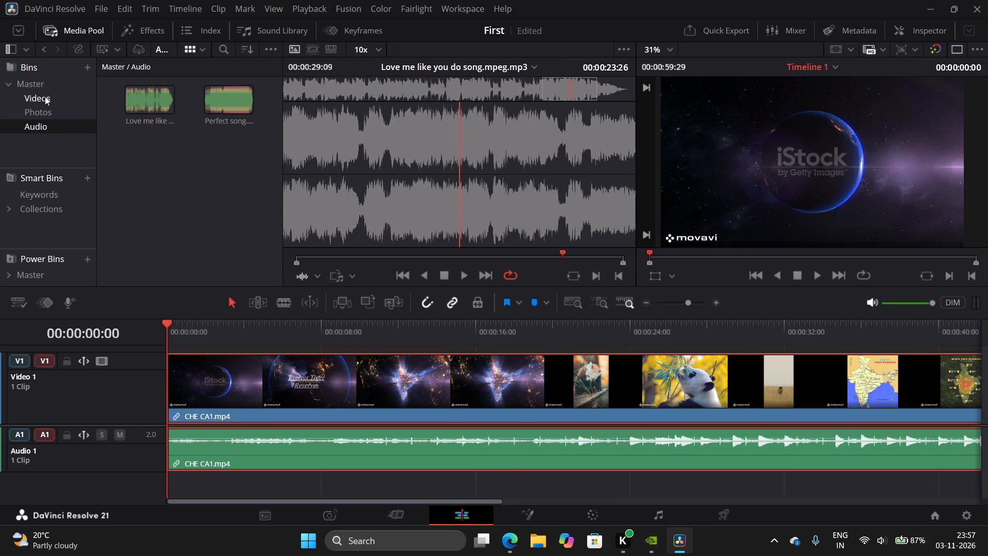
{"action": "left_click", "coordinate": [45, 96]}
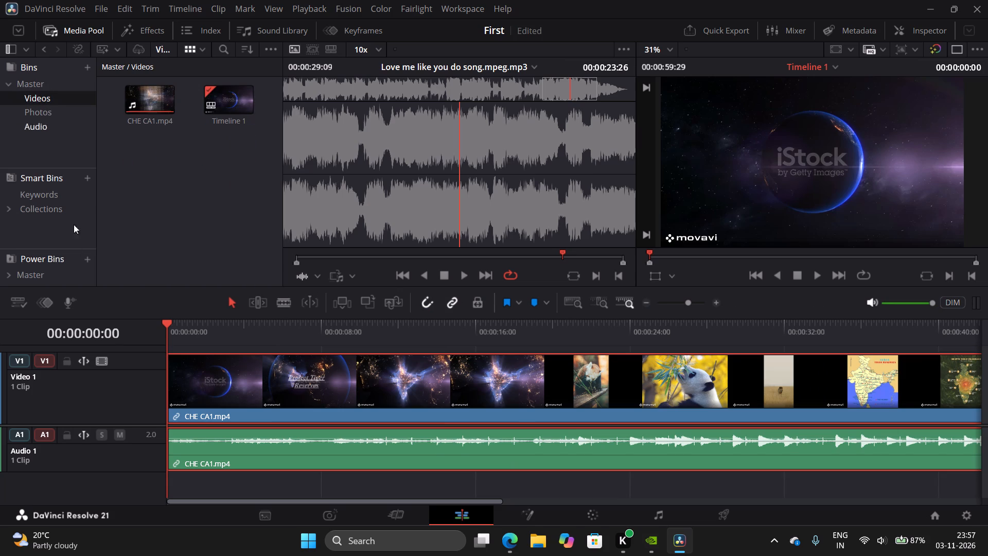
Adjust the divider between the media pool and the timeline to make the timeline area slightly taller.
{"action": "left_click_drag", "start_coordinate": [127, 287], "coordinate": [129, 261]}
{"action": "left_click_drag", "start_coordinate": [129, 261], "coordinate": [140, 286]}
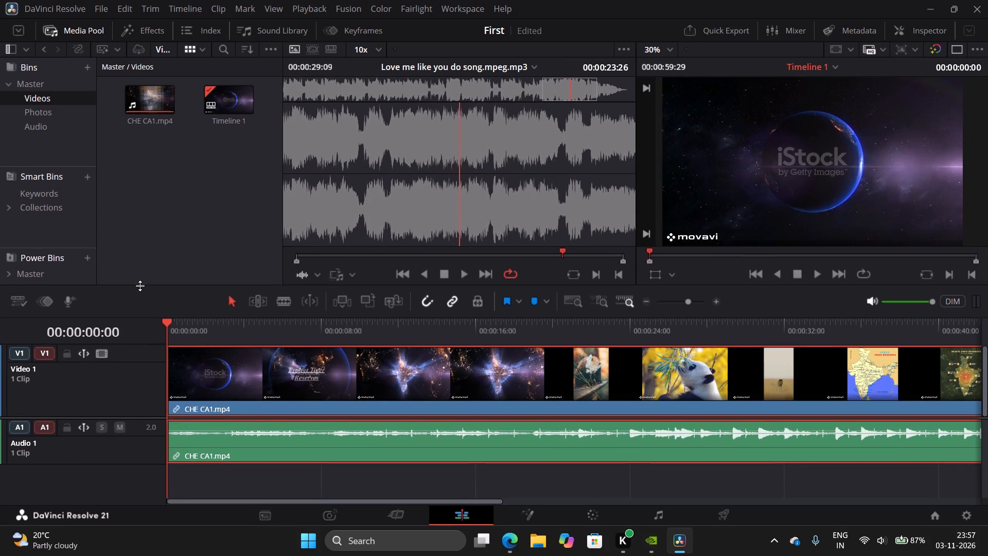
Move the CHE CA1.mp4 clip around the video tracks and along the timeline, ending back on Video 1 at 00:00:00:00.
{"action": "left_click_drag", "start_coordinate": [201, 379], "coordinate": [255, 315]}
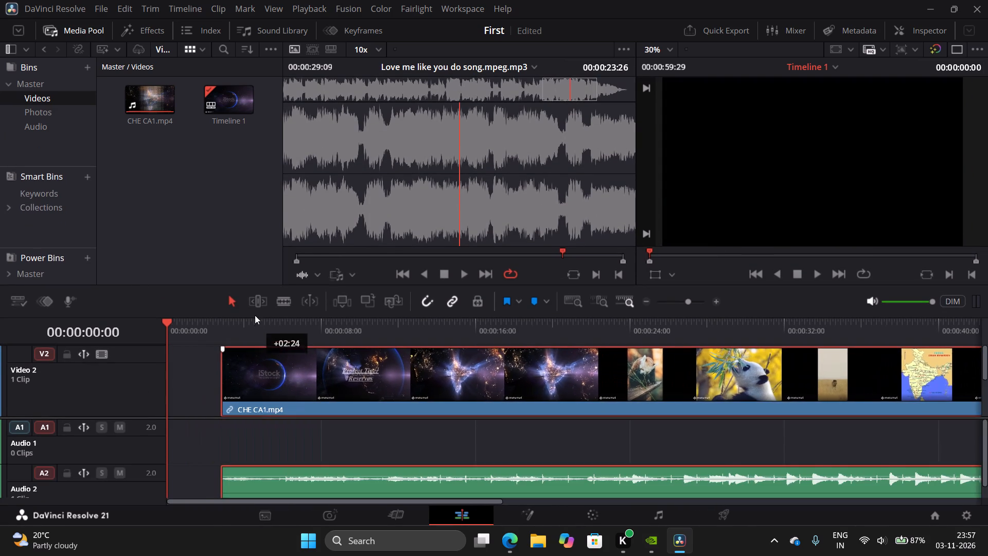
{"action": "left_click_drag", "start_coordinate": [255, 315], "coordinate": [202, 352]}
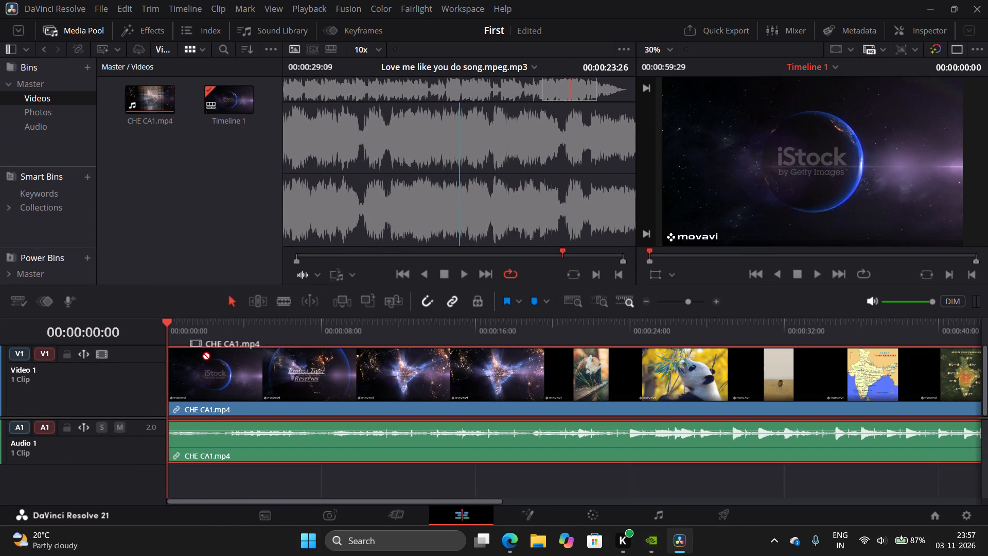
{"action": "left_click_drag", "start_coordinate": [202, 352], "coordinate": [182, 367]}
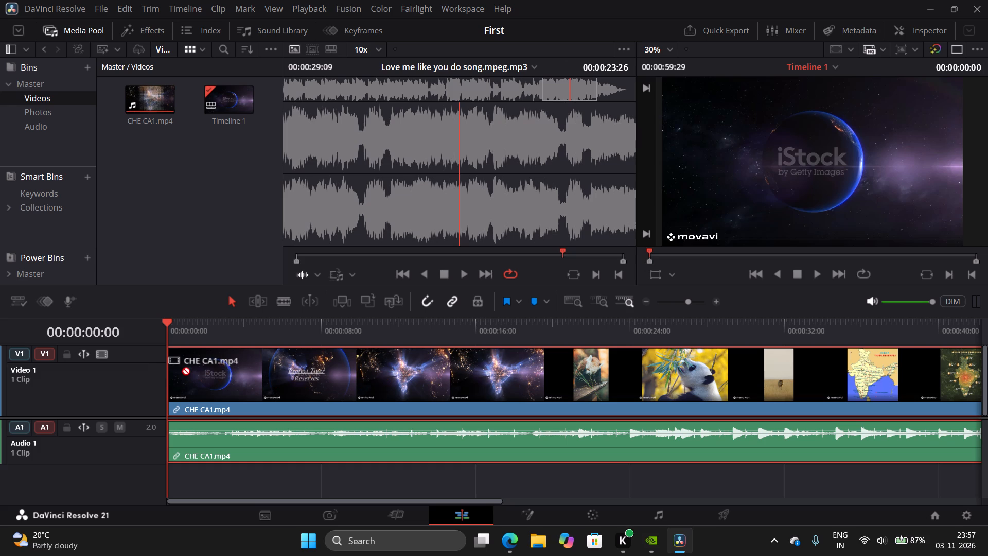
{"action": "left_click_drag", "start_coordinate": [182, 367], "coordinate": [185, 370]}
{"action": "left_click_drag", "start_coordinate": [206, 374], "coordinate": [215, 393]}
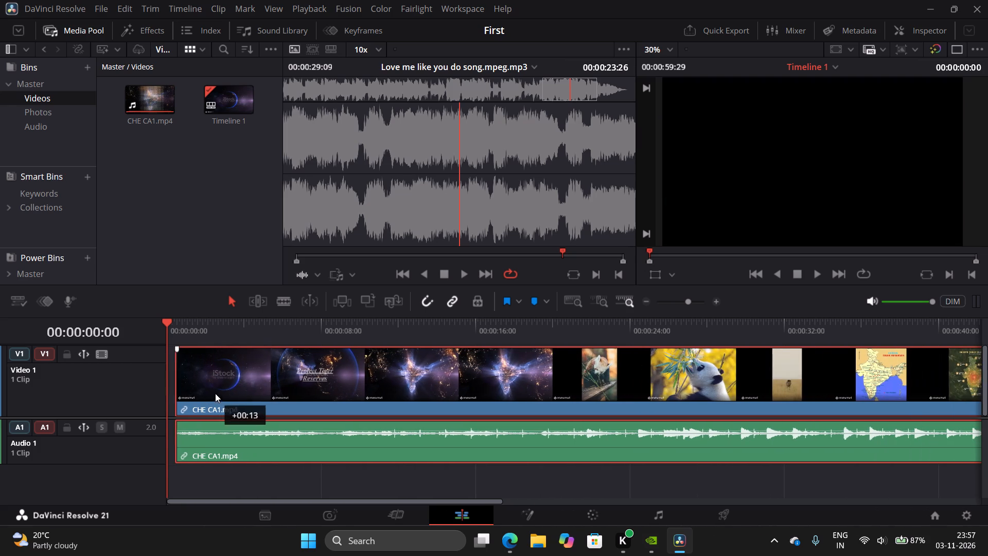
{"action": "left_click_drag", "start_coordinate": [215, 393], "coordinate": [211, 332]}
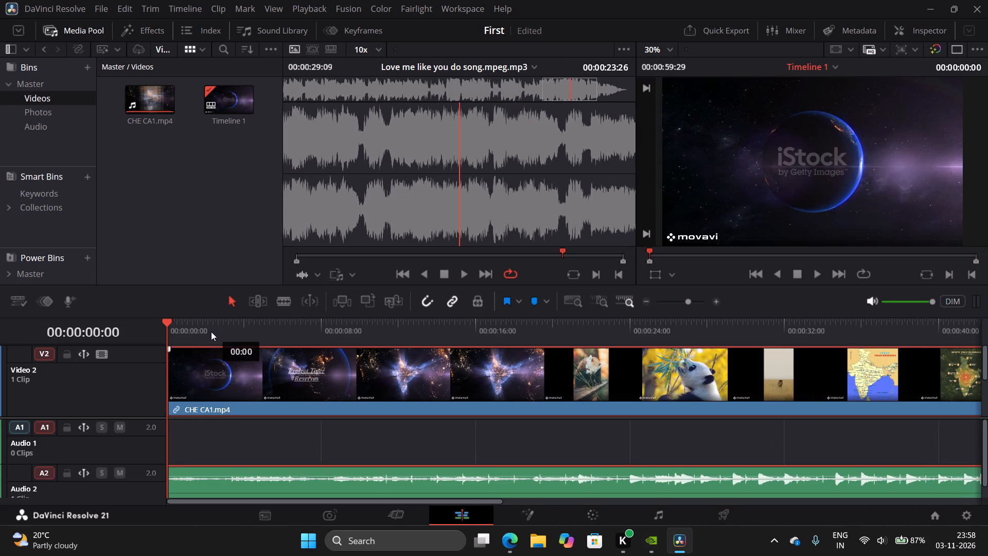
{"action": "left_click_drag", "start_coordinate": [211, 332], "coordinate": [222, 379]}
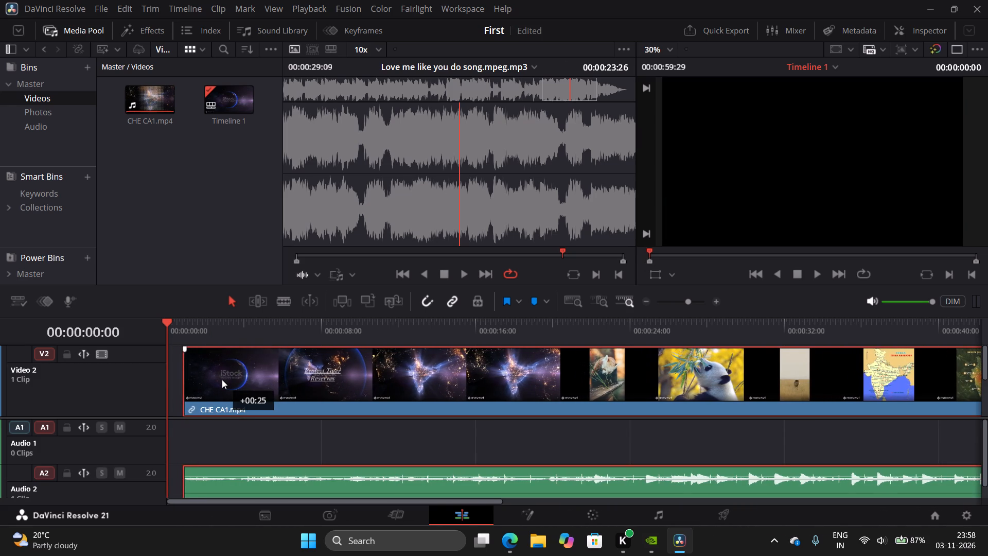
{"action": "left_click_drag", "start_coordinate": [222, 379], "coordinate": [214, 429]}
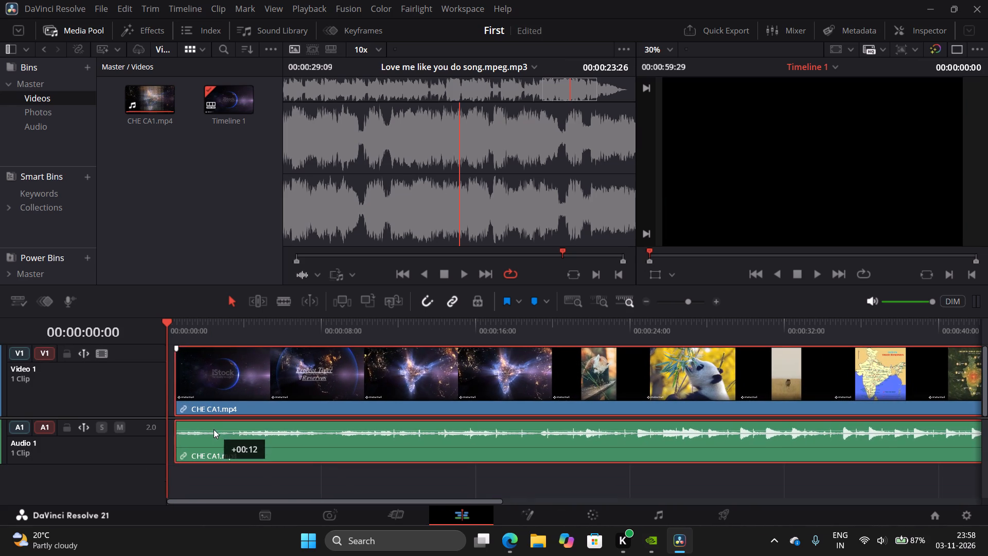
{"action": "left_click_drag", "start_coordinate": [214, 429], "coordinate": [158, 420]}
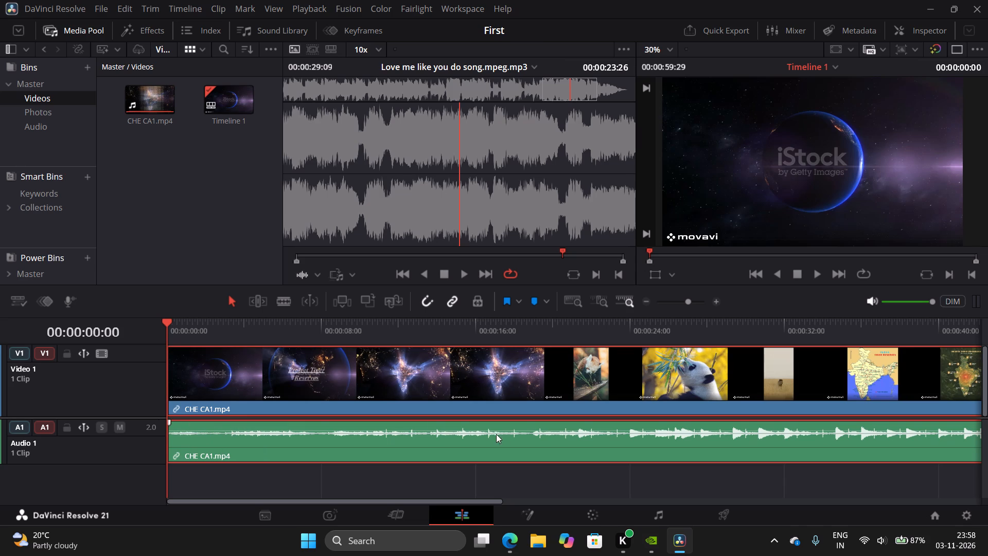
Examine the CHE CA1.mp4 clip along Timeline 1 at different zoom levels, from the whole clip to a closer view.
{"action": "scroll", "coordinate": [530, 387], "scroll_direction": "left", "scroll_amount": 8}
{"action": "scroll", "coordinate": [530, 387], "scroll_direction": "right", "scroll_amount": 5}
{"action": "scroll", "coordinate": [530, 387], "scroll_direction": "left", "scroll_amount": 2}
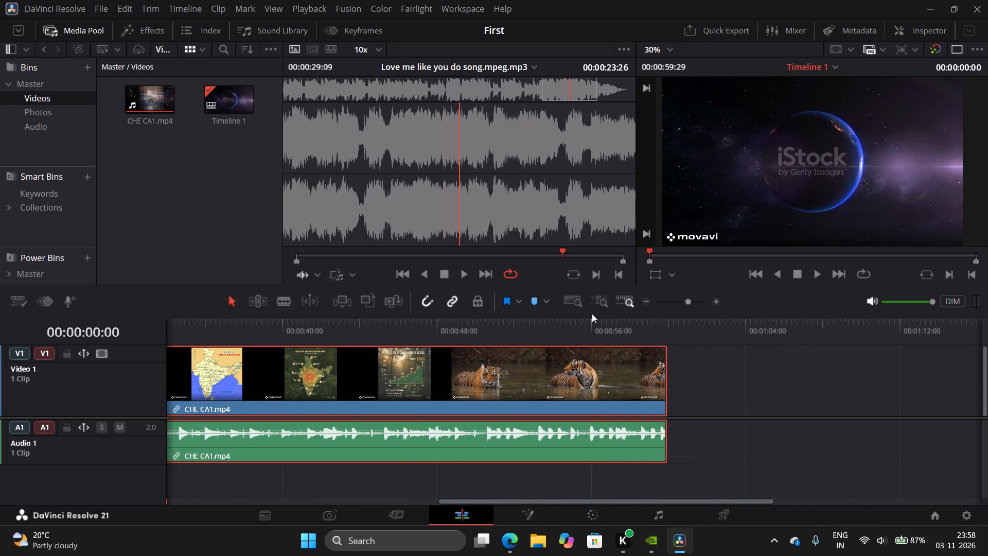
{"action": "left_click_drag", "start_coordinate": [690, 304], "coordinate": [689, 304]}
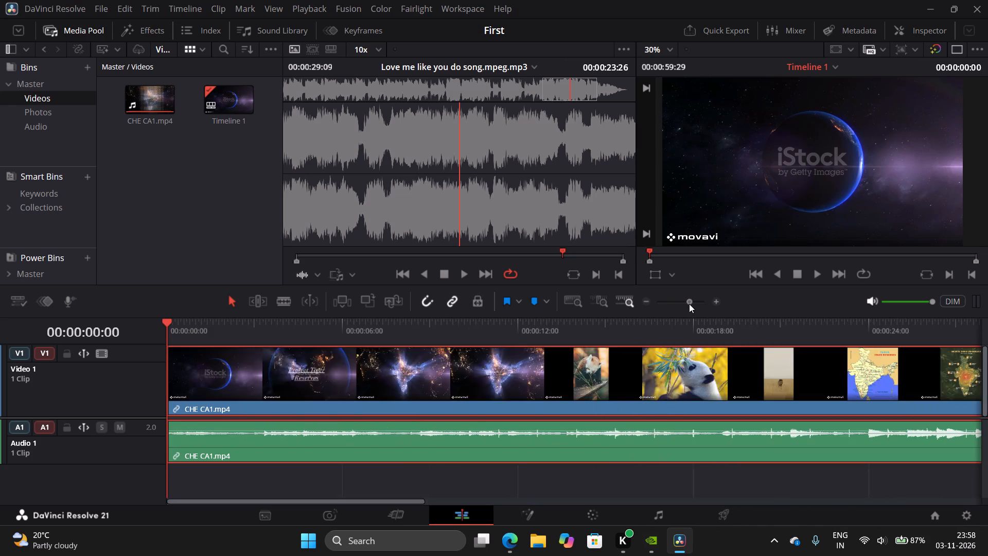
{"action": "left_click_drag", "start_coordinate": [689, 304], "coordinate": [660, 308]}
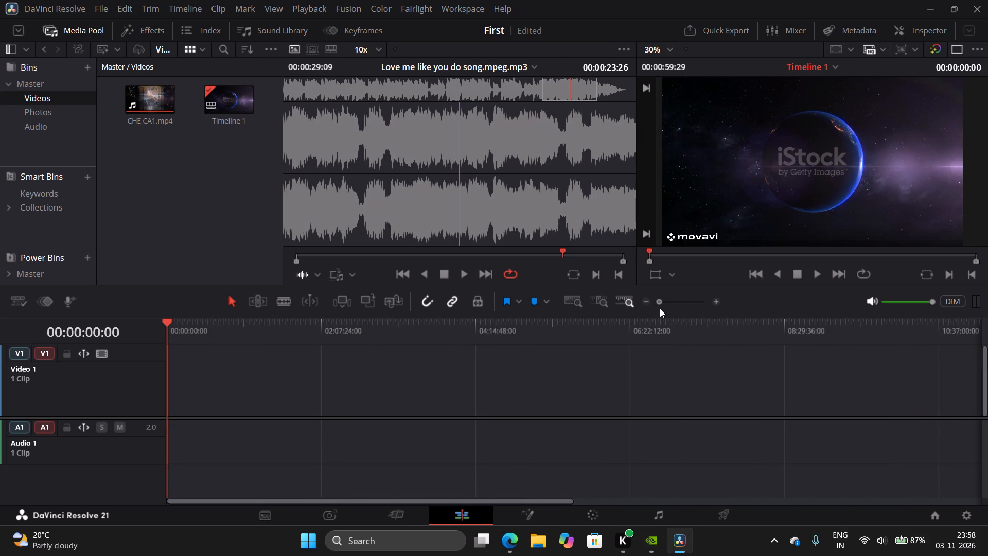
{"action": "left_click_drag", "start_coordinate": [660, 308], "coordinate": [675, 306]}
{"action": "scroll", "coordinate": [473, 393], "scroll_direction": "right", "scroll_amount": 13}
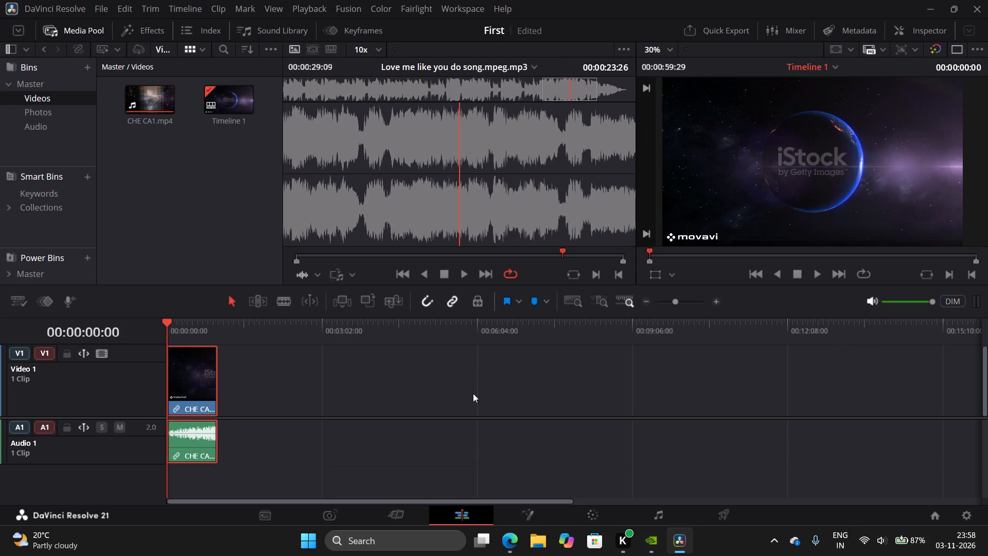
{"action": "scroll", "coordinate": [219, 393], "scroll_direction": "right", "scroll_amount": 3}
{"action": "left_click_drag", "start_coordinate": [674, 298], "coordinate": [691, 298]}
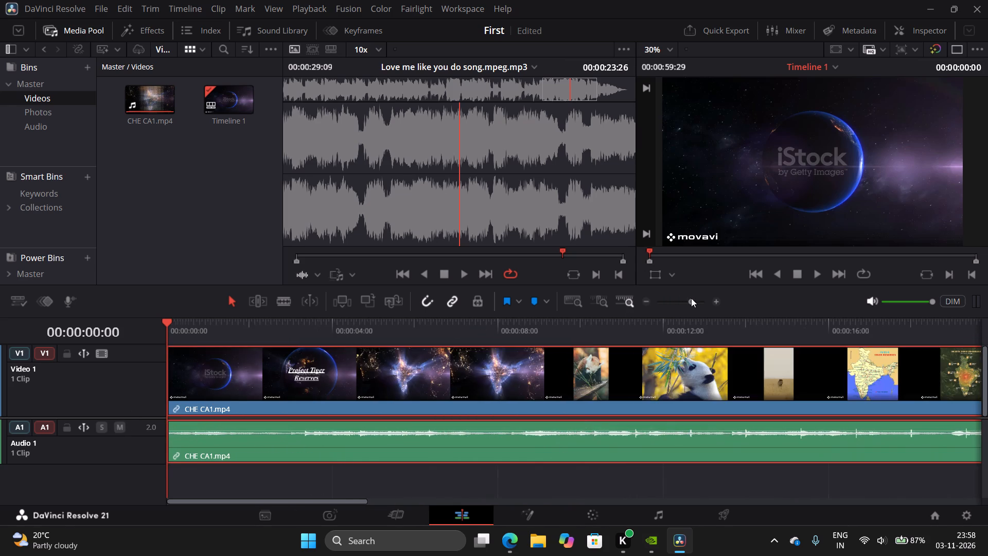
{"action": "left_click_drag", "start_coordinate": [691, 298], "coordinate": [687, 299]}
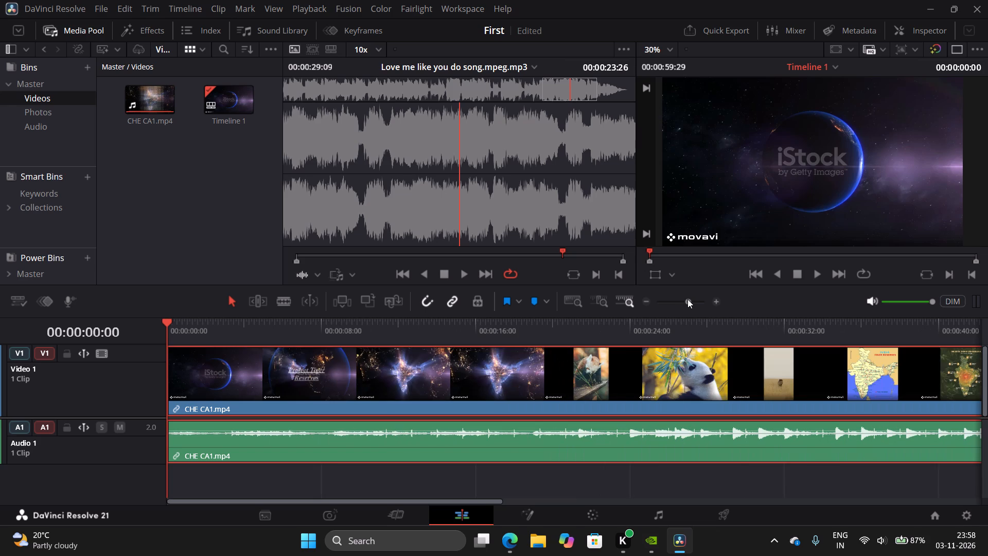
{"action": "left_click_drag", "start_coordinate": [687, 299], "coordinate": [689, 298]}
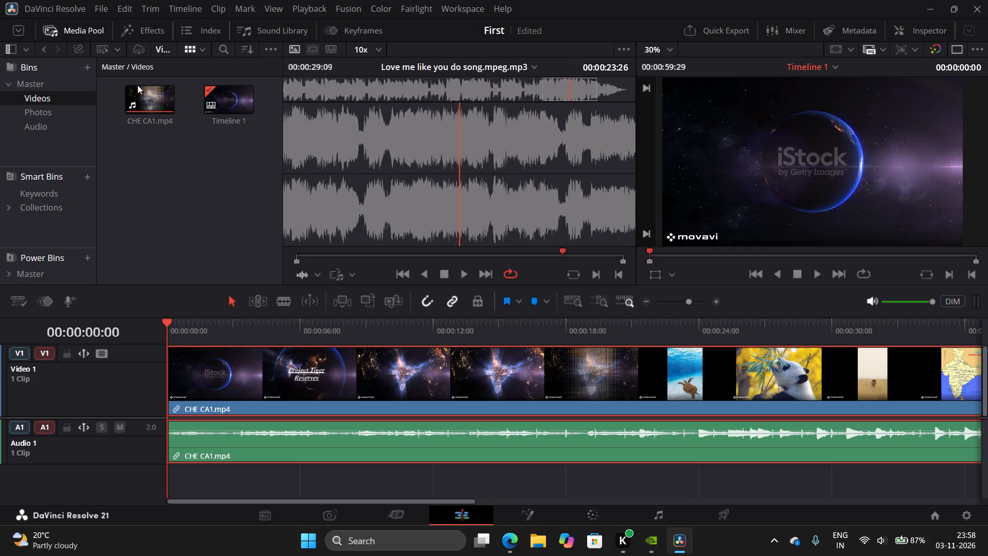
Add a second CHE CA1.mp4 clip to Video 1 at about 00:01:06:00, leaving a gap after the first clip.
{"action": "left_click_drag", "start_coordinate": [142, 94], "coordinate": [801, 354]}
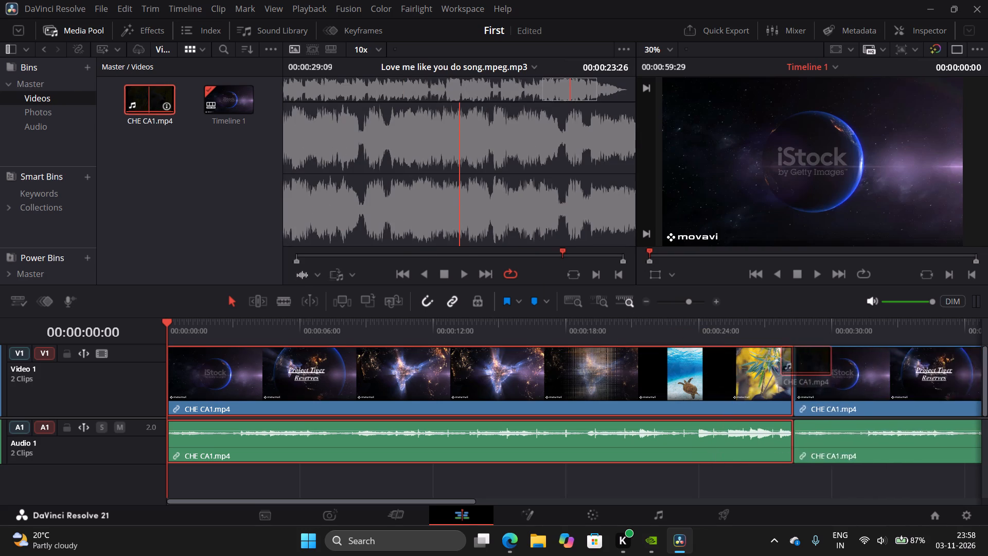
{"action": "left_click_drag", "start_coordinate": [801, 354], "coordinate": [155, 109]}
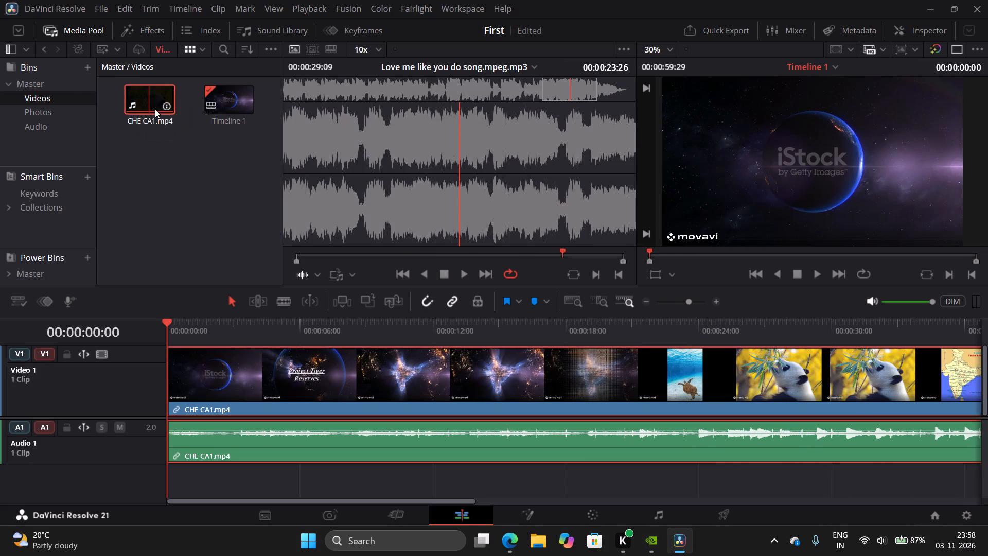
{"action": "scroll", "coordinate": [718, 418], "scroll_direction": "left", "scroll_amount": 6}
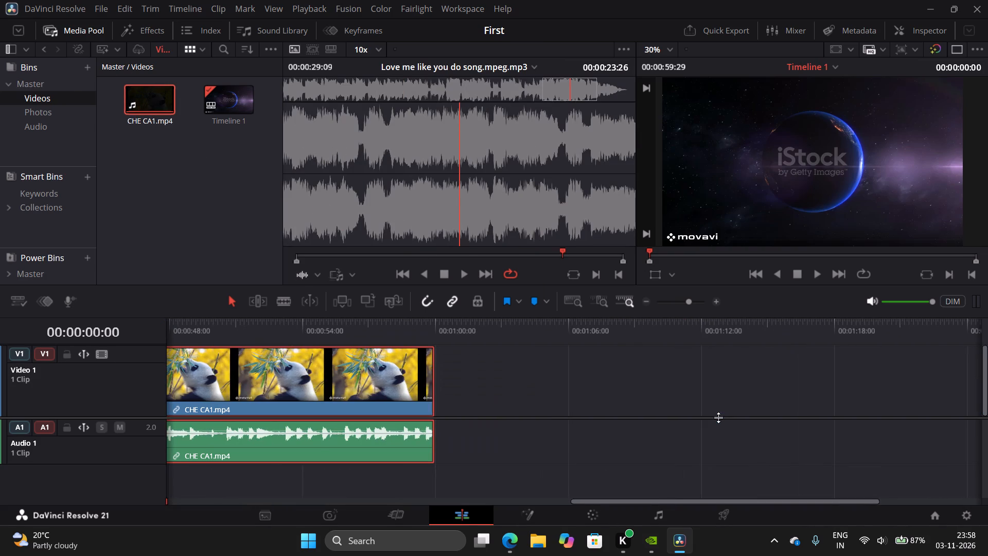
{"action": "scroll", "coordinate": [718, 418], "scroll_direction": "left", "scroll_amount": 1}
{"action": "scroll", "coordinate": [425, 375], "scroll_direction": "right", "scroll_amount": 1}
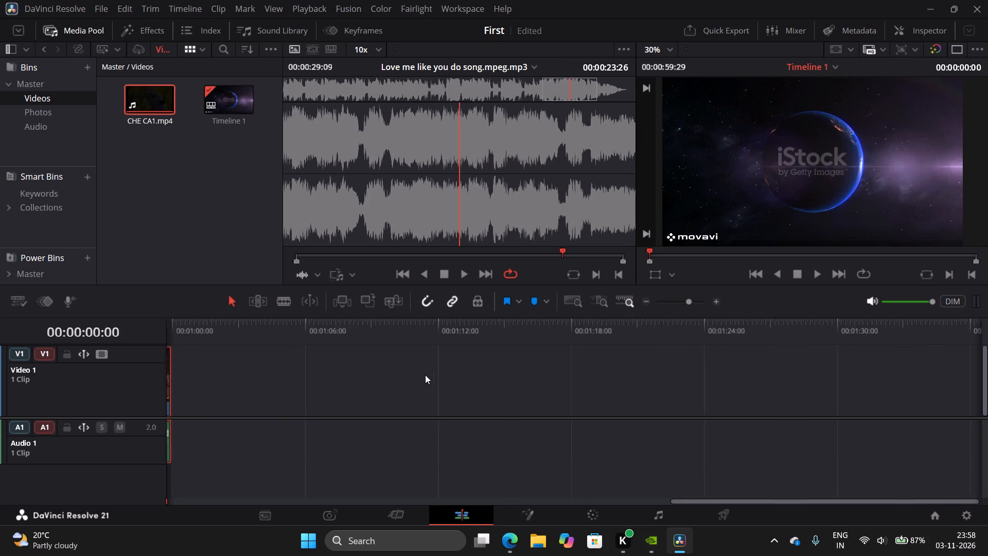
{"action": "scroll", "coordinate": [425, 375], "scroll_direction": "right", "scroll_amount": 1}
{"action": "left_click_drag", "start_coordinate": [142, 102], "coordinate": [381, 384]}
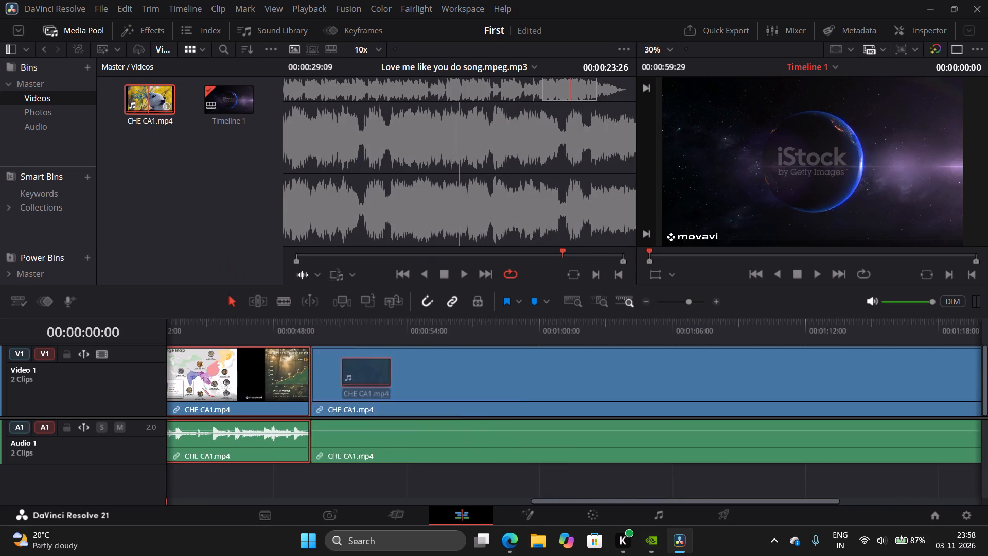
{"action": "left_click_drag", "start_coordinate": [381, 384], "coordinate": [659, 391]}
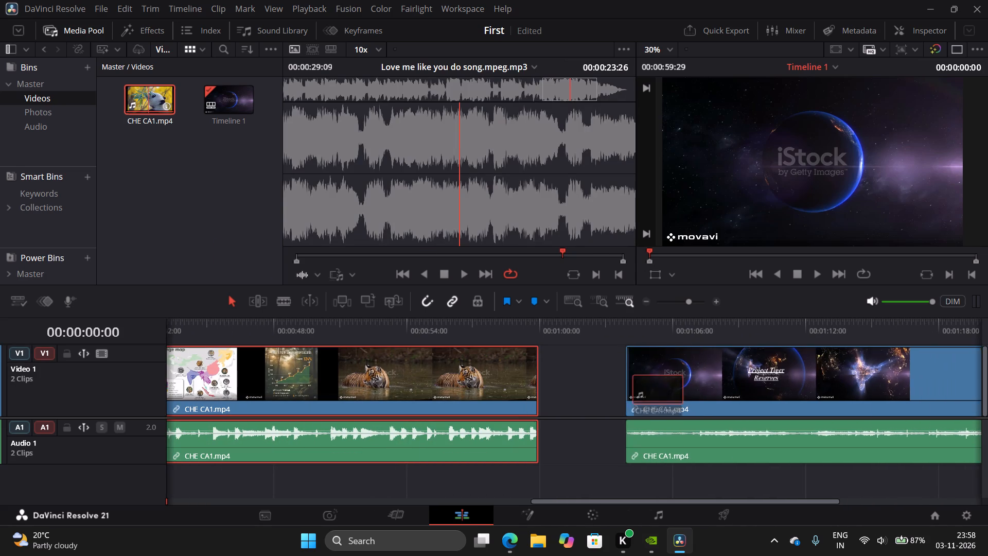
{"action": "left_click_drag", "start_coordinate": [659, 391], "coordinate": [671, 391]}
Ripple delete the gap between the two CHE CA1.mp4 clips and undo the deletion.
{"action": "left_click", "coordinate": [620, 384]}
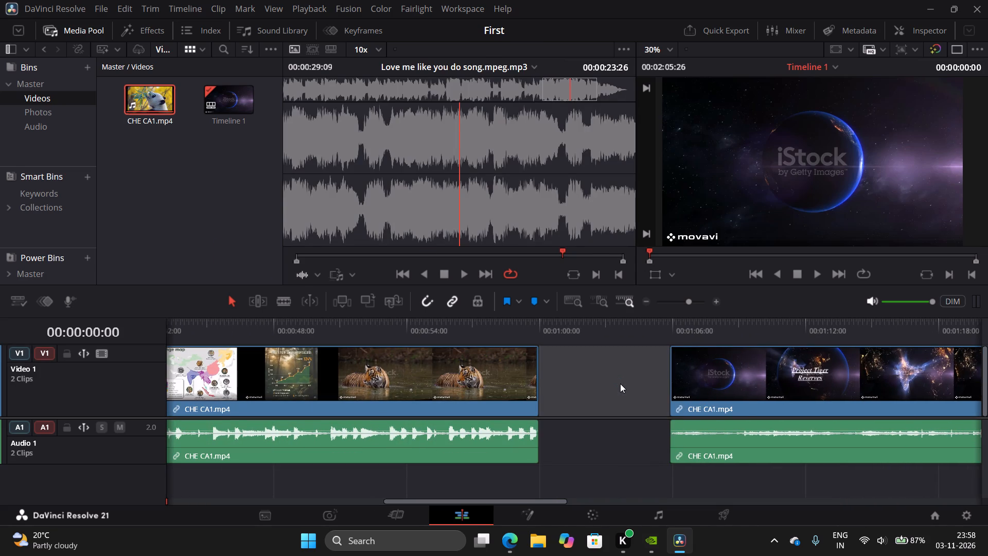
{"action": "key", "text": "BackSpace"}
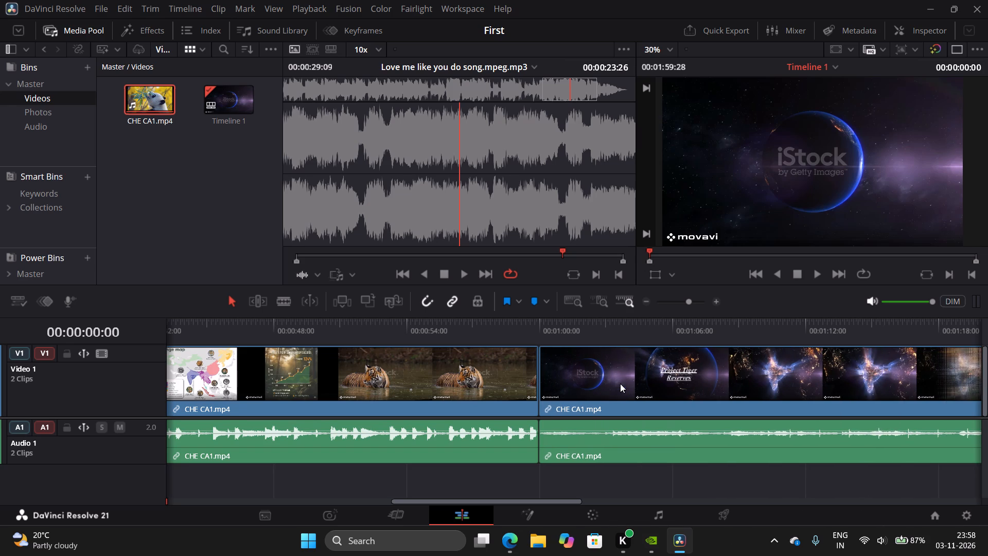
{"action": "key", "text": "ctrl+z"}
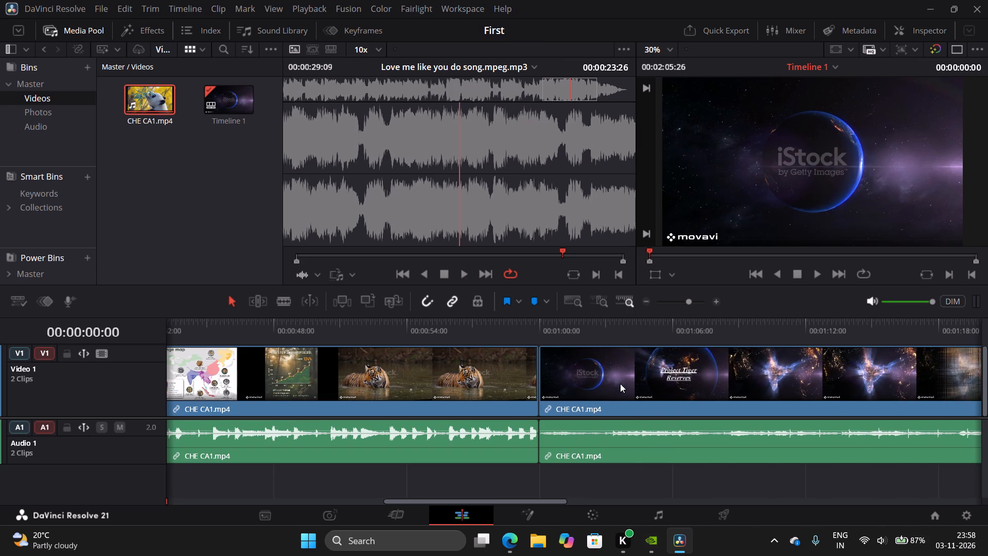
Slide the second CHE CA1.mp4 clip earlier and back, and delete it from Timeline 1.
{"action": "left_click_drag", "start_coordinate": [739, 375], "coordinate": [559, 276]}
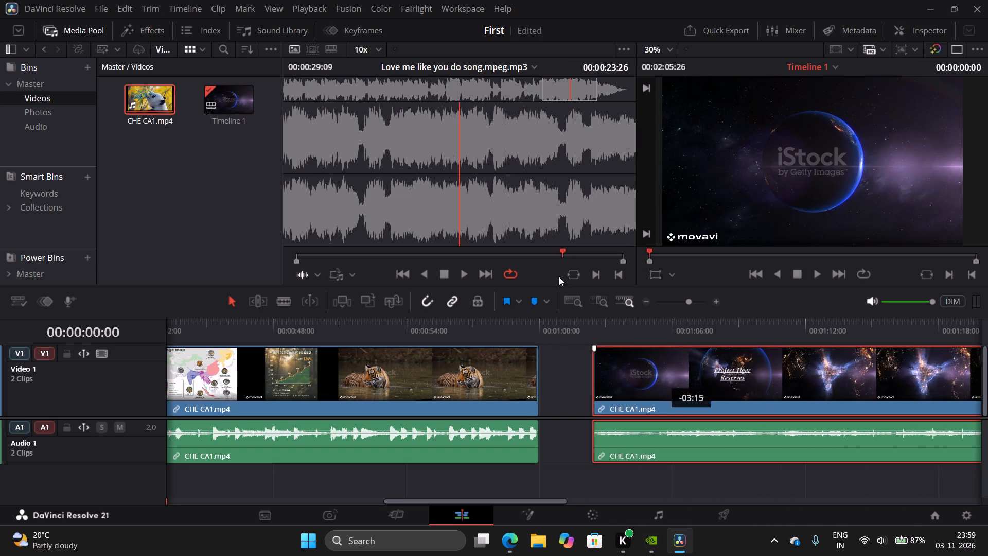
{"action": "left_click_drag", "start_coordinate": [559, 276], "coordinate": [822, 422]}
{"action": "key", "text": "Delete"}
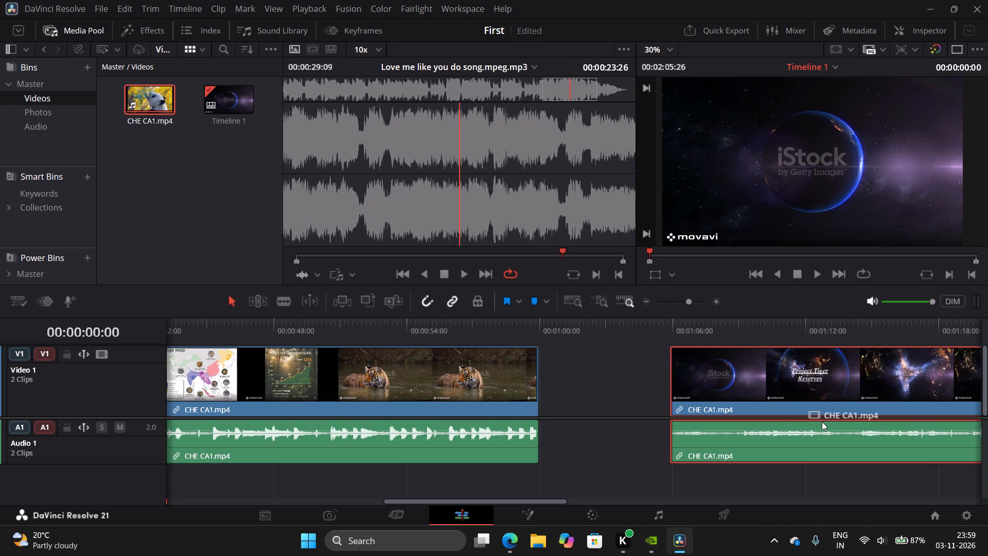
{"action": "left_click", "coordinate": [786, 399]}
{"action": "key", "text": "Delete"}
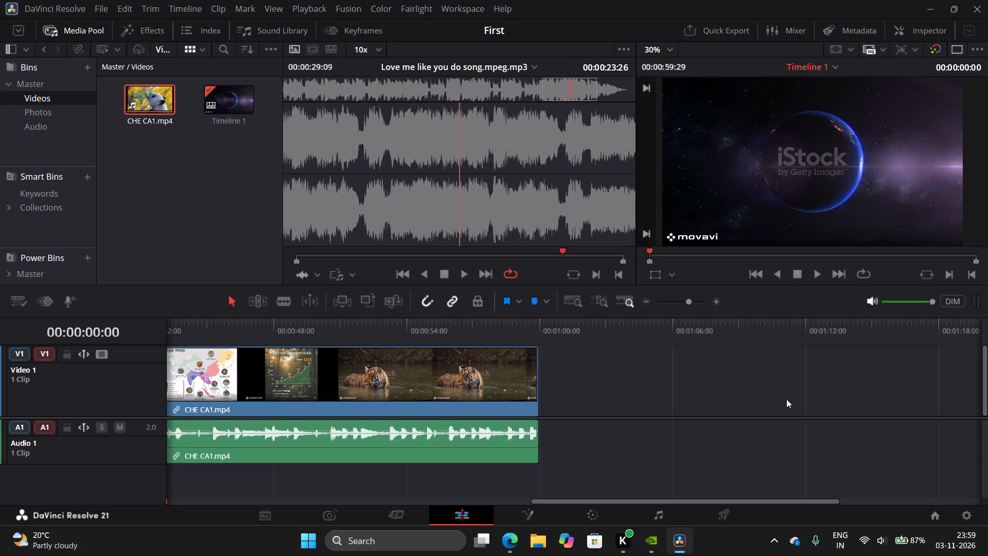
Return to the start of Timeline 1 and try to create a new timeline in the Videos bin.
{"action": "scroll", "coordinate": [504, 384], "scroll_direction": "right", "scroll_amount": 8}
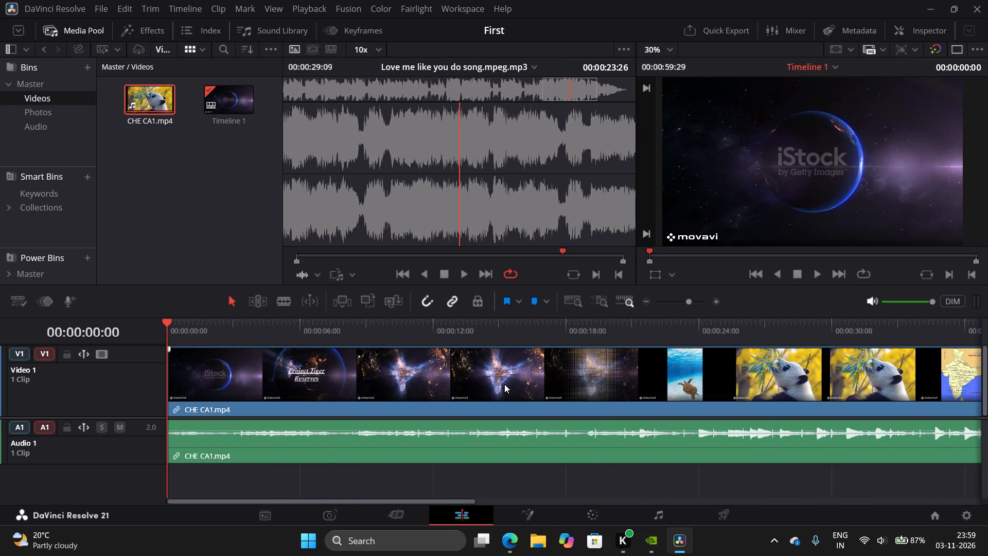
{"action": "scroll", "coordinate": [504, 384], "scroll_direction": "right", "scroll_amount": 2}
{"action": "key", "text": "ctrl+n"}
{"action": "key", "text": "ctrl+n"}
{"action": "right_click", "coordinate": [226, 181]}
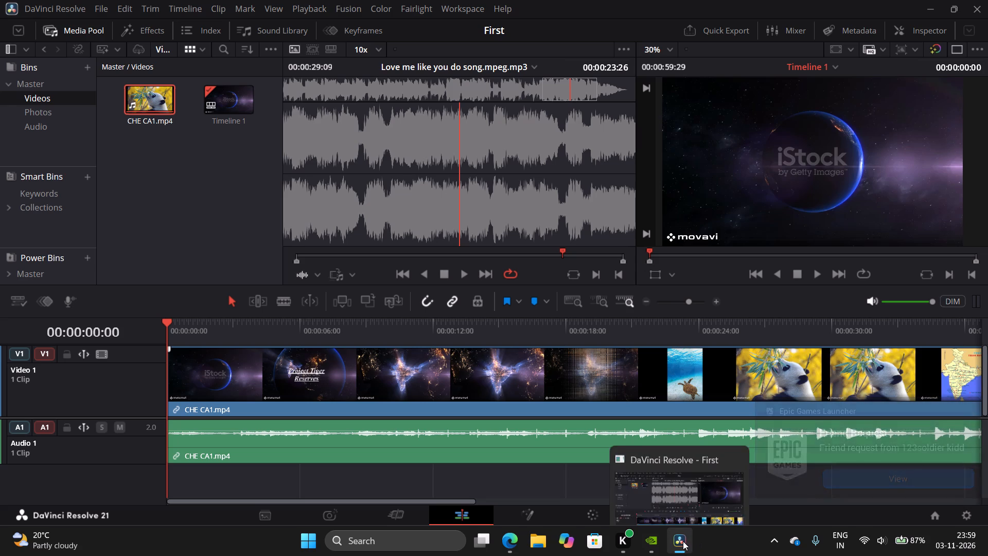
Switch to the NVIDIA app, dismiss the driver installation summary, change the driver type to Studio Driver and close the app.
{"action": "left_click", "coordinate": [647, 544]}
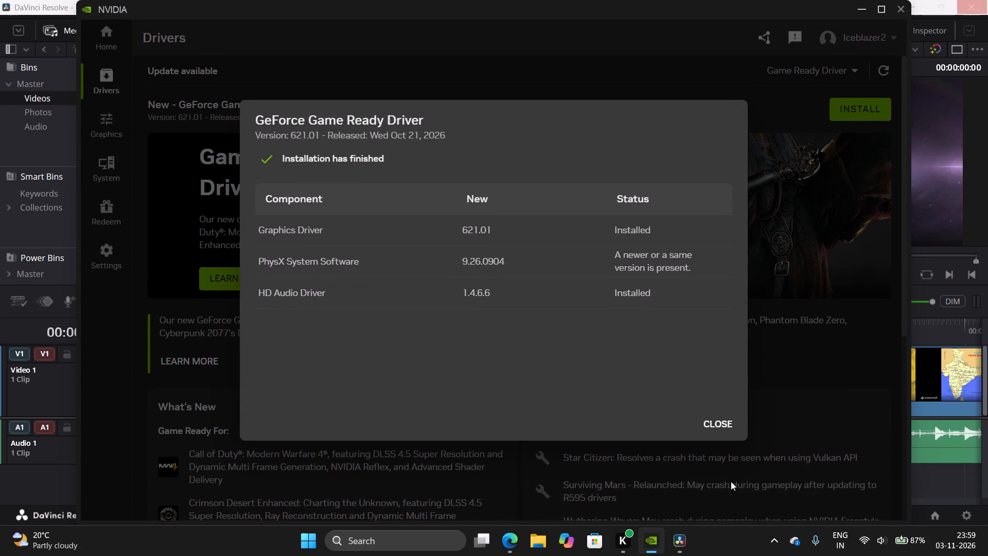
{"action": "left_click", "coordinate": [725, 424]}
{"action": "left_click", "coordinate": [806, 77]}
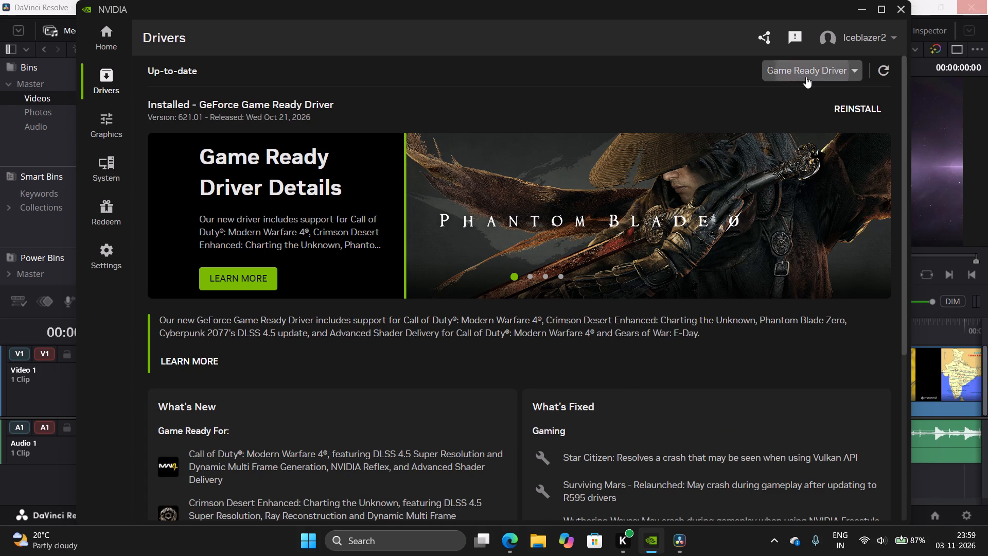
{"action": "left_click", "coordinate": [787, 132]}
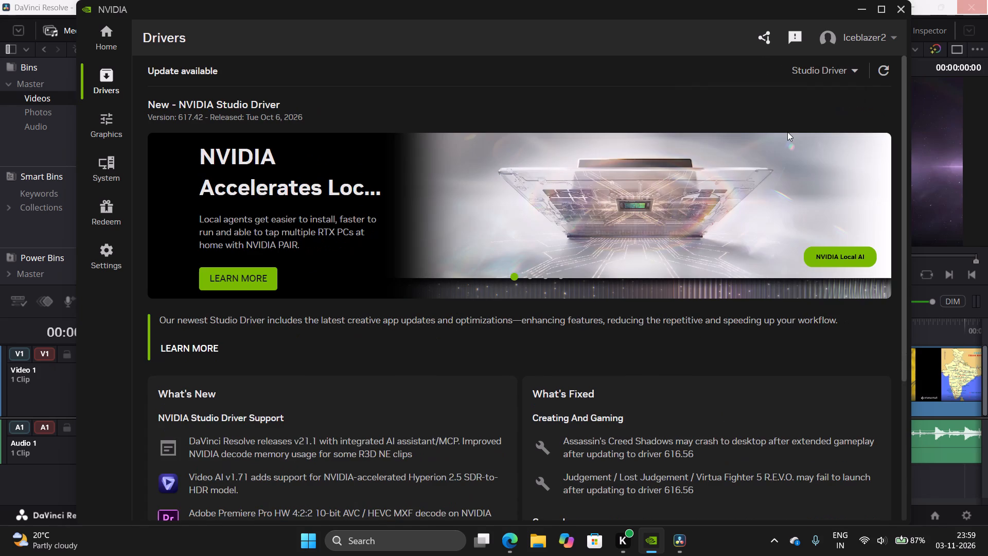
{"action": "left_click", "coordinate": [901, 5]}
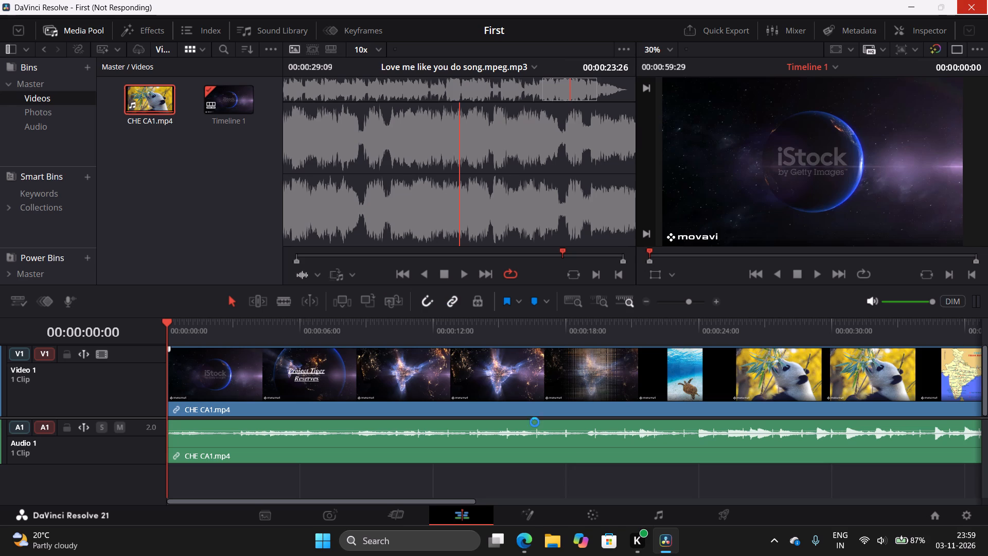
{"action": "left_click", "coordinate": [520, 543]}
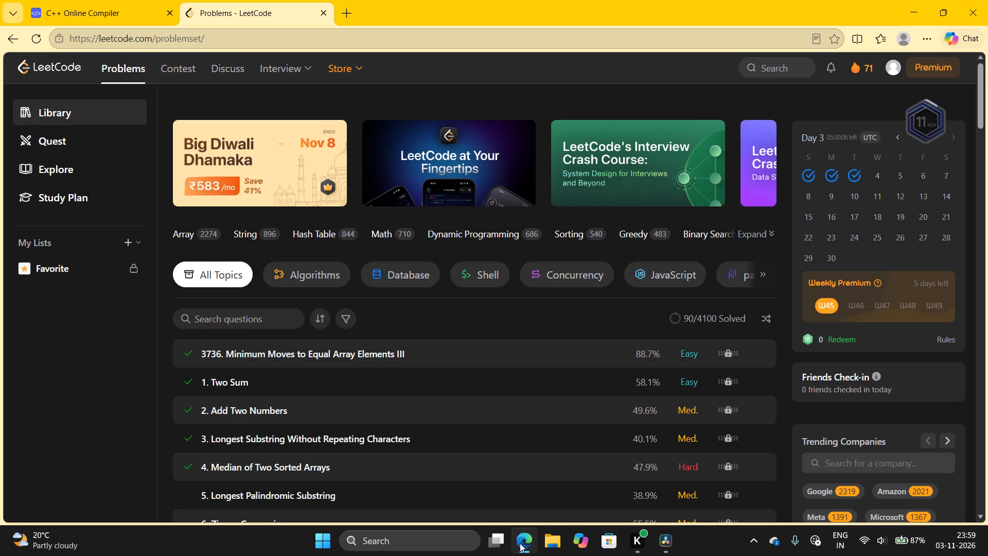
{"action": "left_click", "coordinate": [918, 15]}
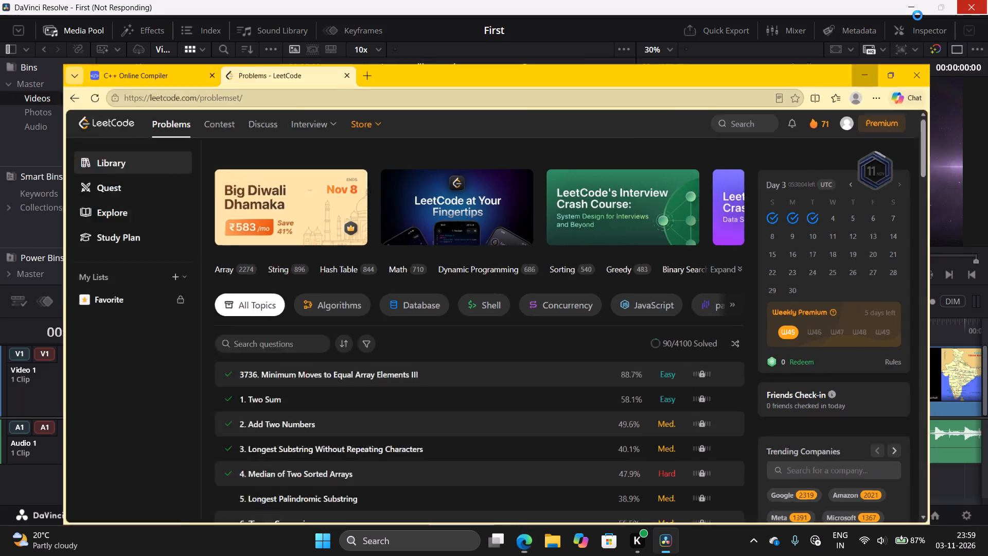
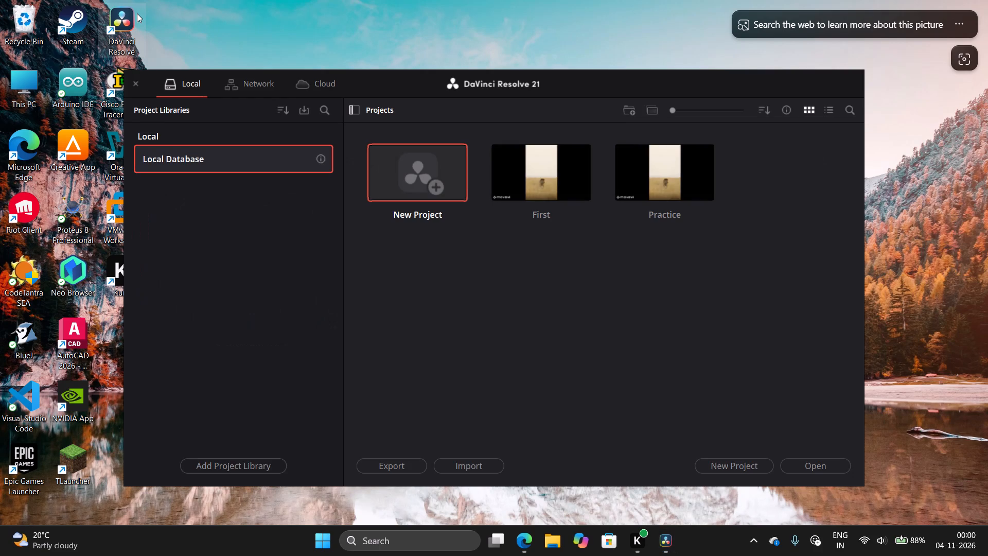
Open the First project from the local project library in DaVinci Resolve.
{"action": "double_click", "coordinate": [514, 163]}
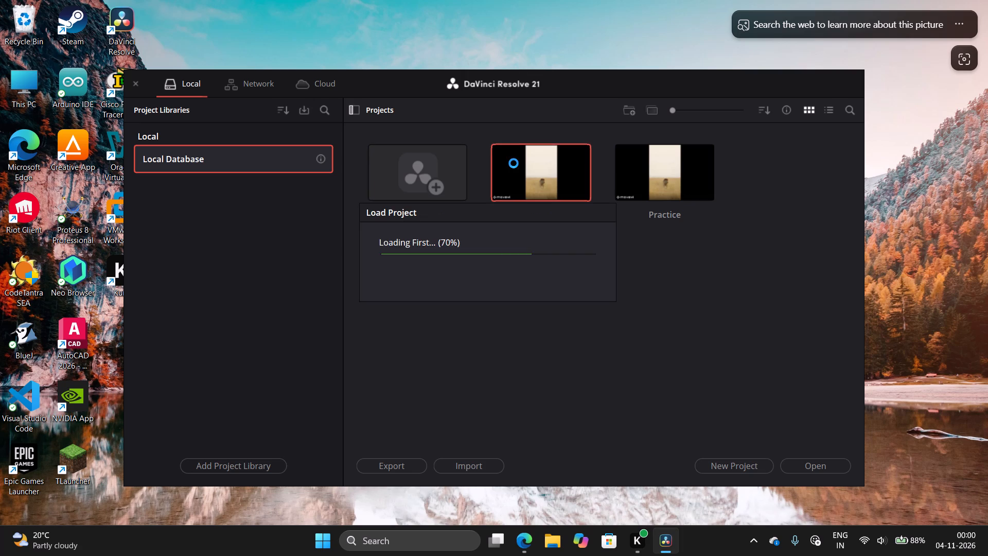
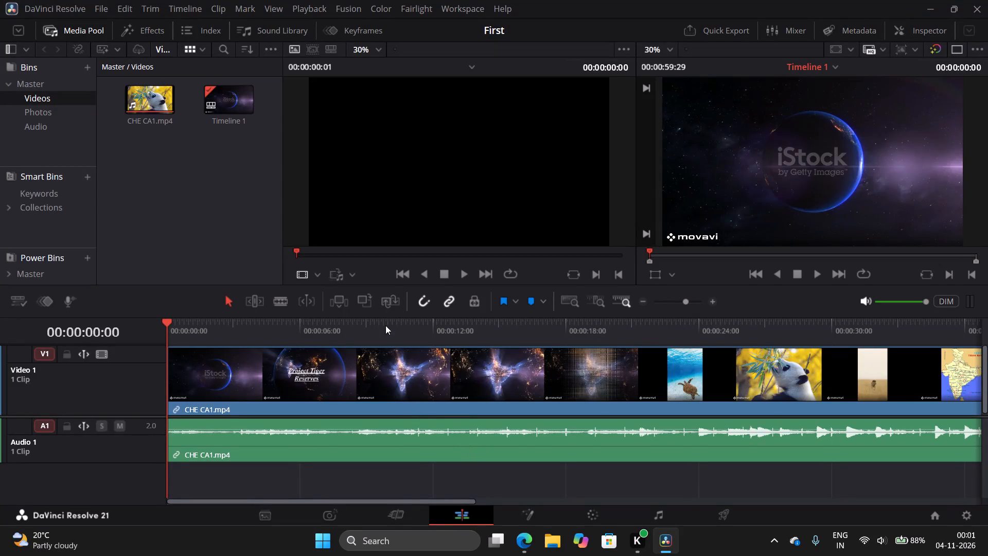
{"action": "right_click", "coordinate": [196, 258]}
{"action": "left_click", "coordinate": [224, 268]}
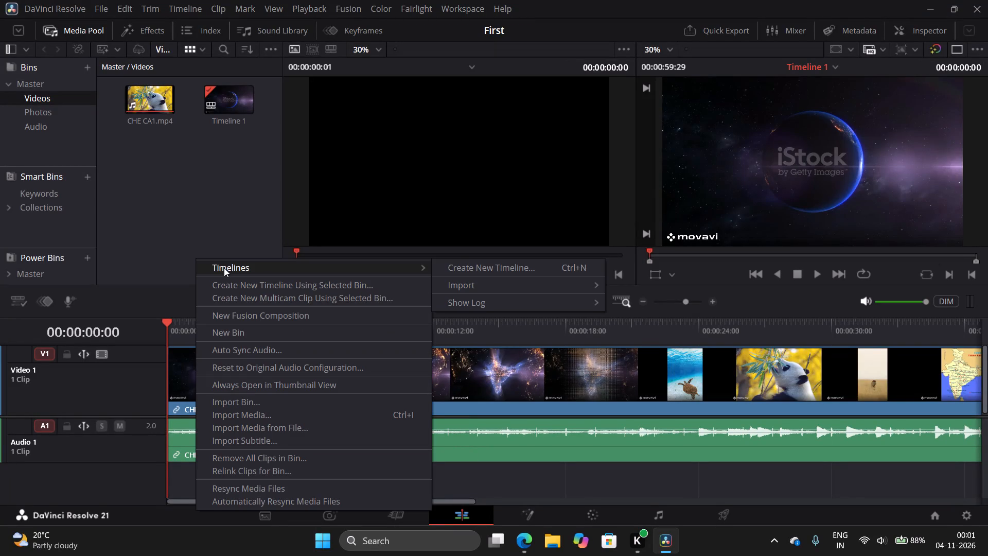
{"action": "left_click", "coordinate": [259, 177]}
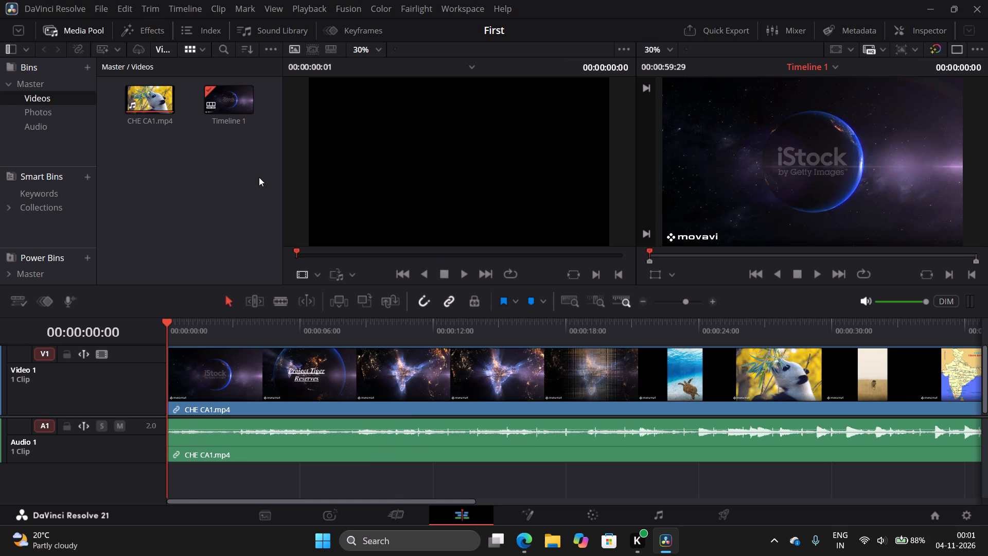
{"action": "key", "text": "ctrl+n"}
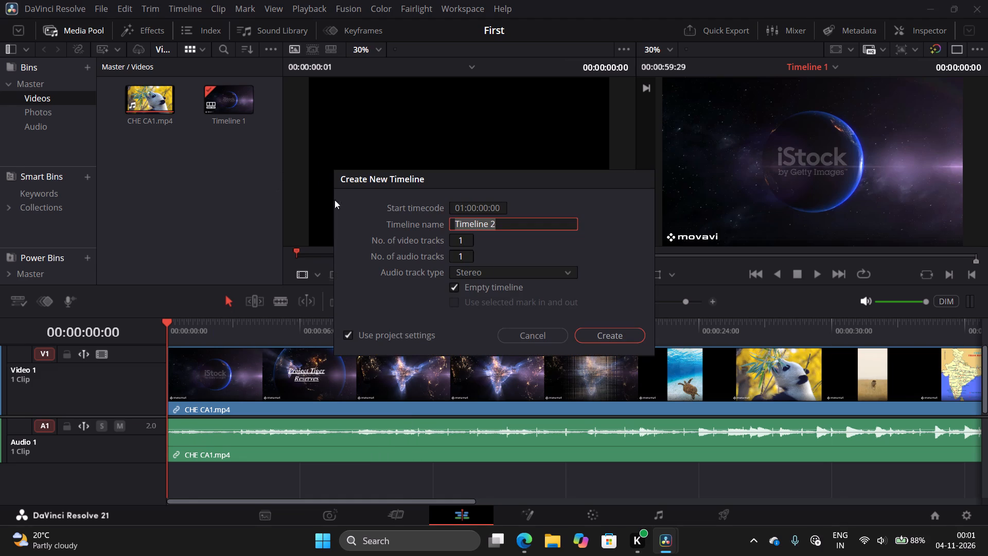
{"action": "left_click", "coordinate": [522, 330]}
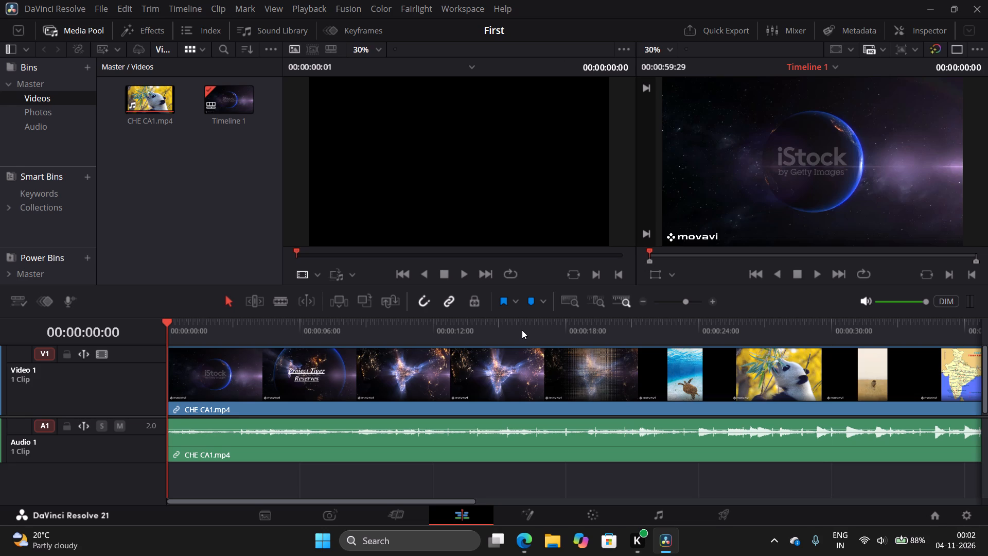
Play back Timeline 1, skipping ahead through CHE CA1.mp4, and stop at about 00:00:33:06 on the India tiger reserves map.
{"action": "left_click", "coordinate": [819, 271]}
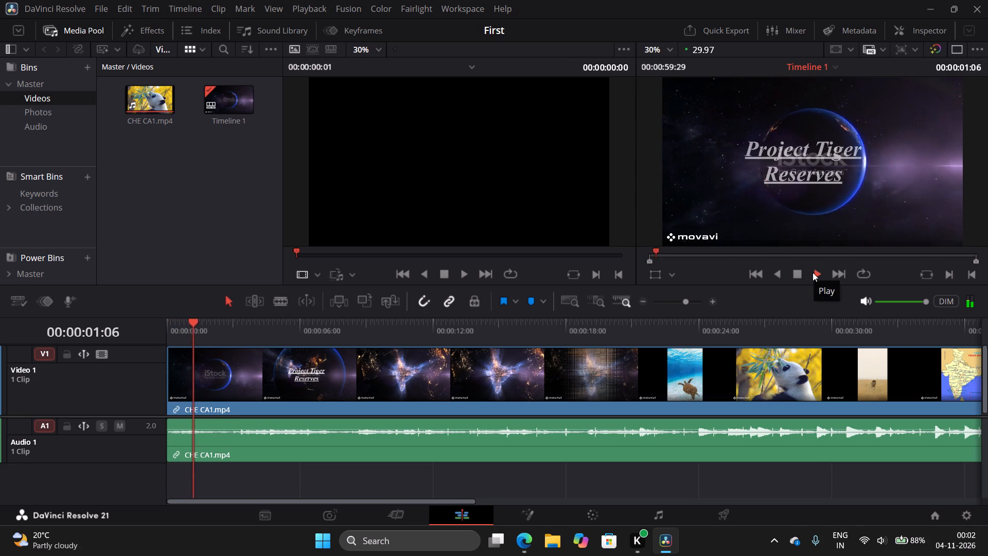
{"action": "left_click", "coordinate": [765, 257]}
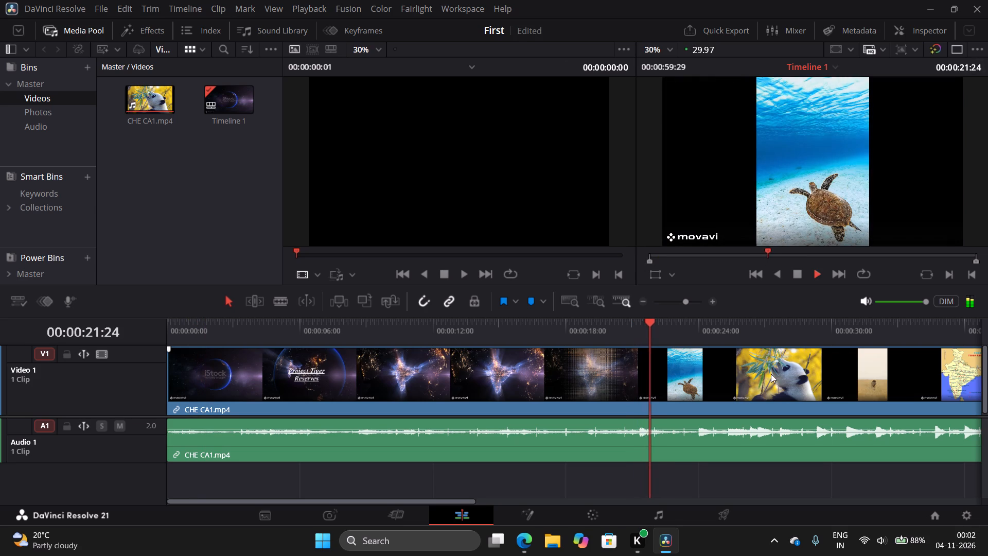
{"action": "left_click", "coordinate": [782, 357]}
{"action": "left_click", "coordinate": [782, 357]}
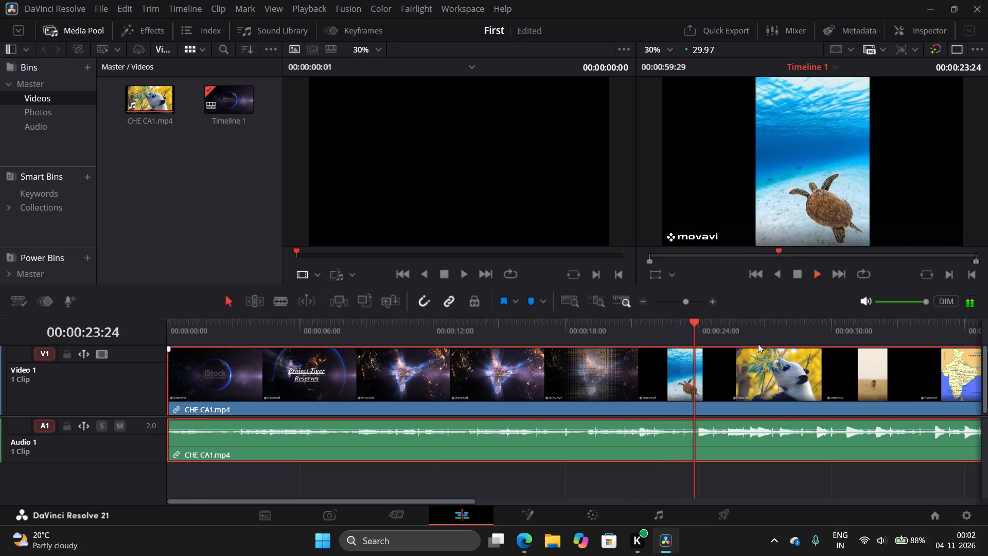
{"action": "left_click_drag", "start_coordinate": [709, 320], "coordinate": [848, 338]}
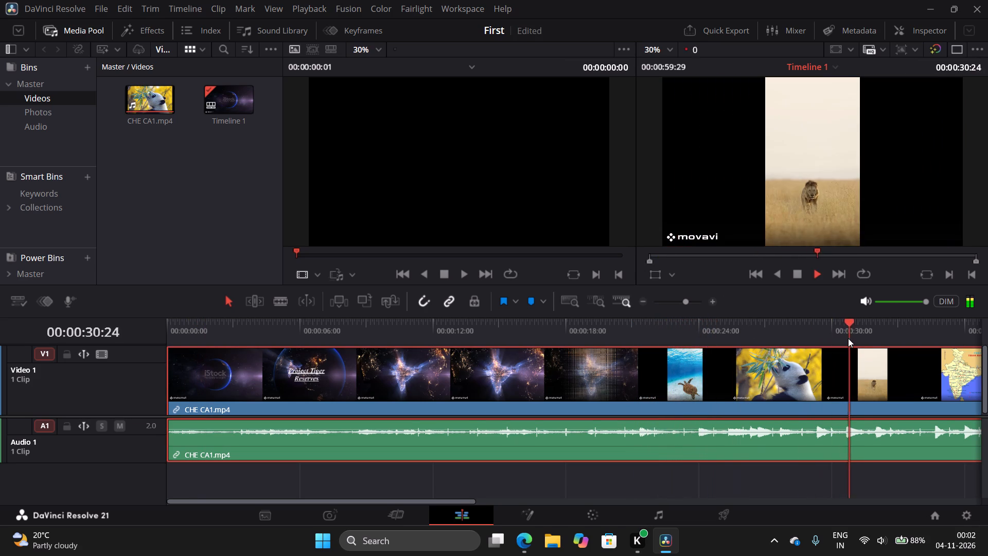
{"action": "left_click", "coordinate": [795, 275]}
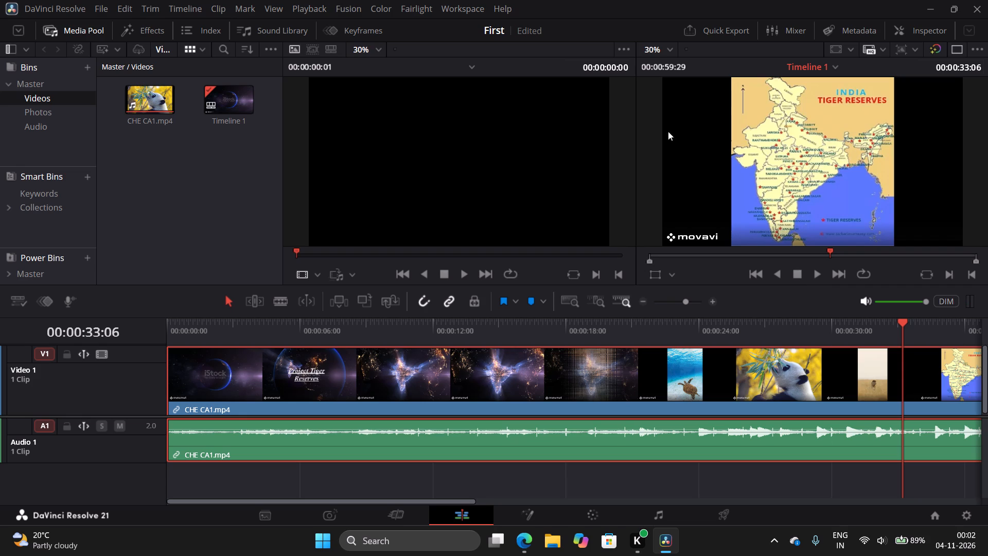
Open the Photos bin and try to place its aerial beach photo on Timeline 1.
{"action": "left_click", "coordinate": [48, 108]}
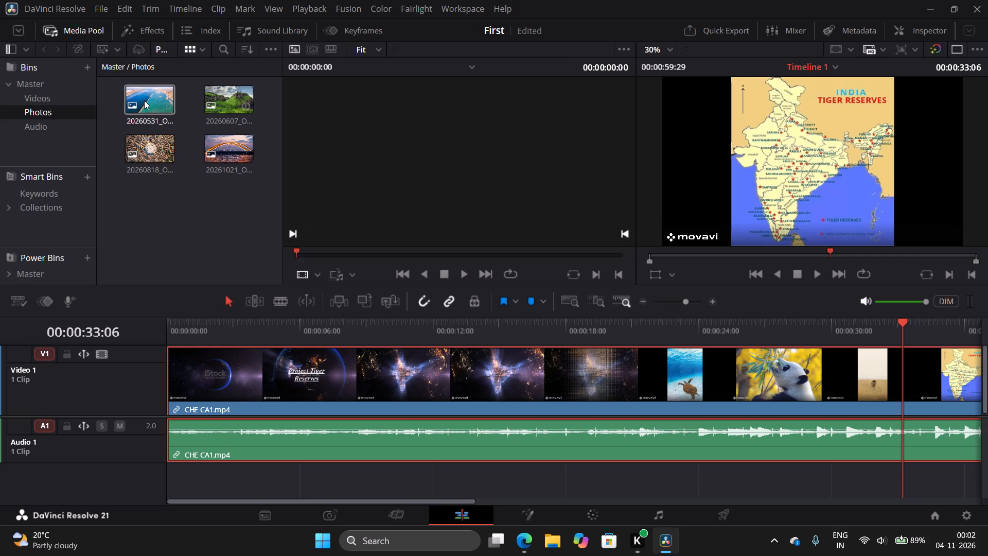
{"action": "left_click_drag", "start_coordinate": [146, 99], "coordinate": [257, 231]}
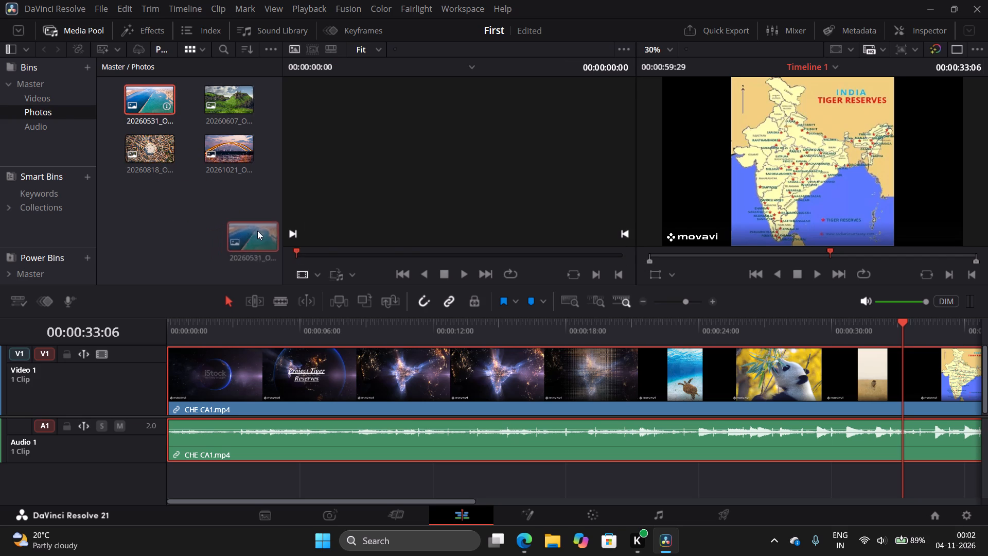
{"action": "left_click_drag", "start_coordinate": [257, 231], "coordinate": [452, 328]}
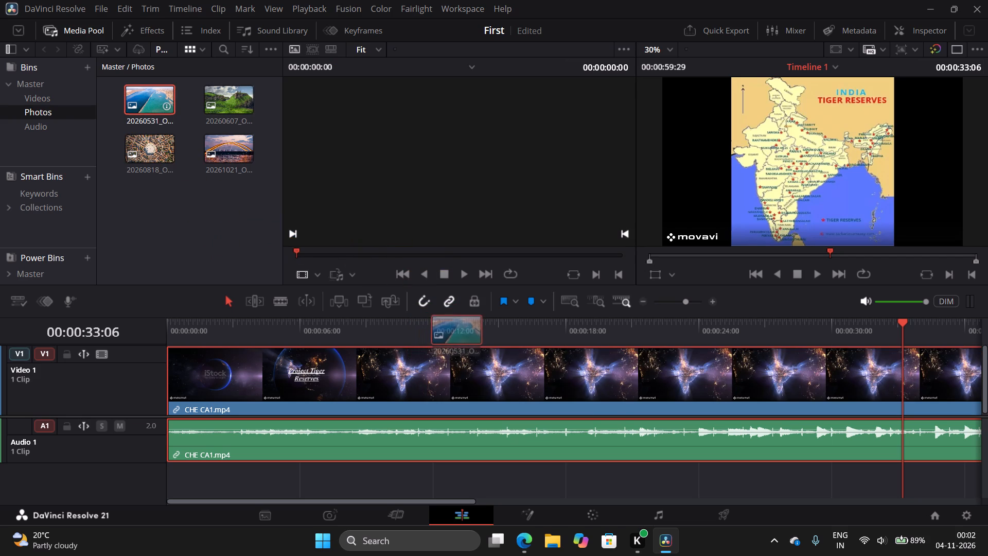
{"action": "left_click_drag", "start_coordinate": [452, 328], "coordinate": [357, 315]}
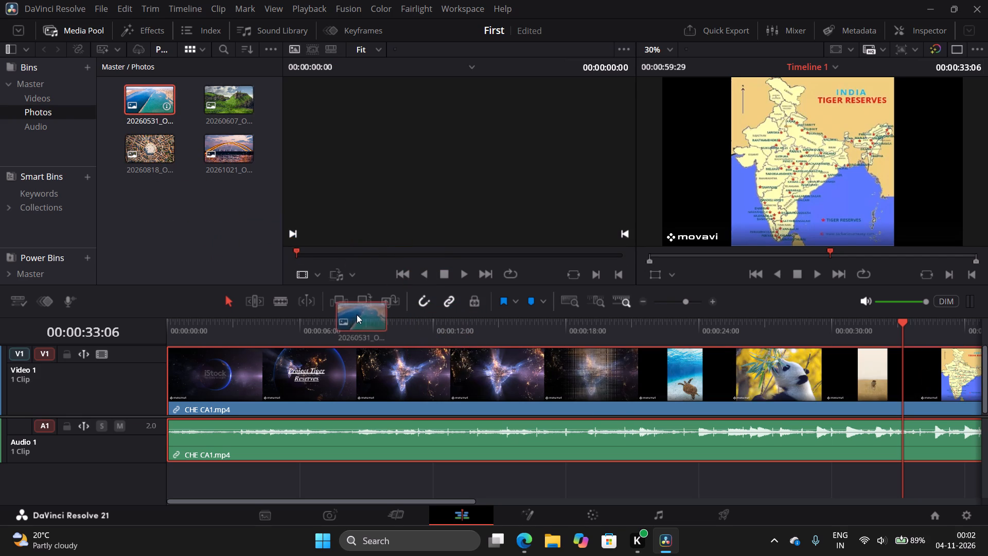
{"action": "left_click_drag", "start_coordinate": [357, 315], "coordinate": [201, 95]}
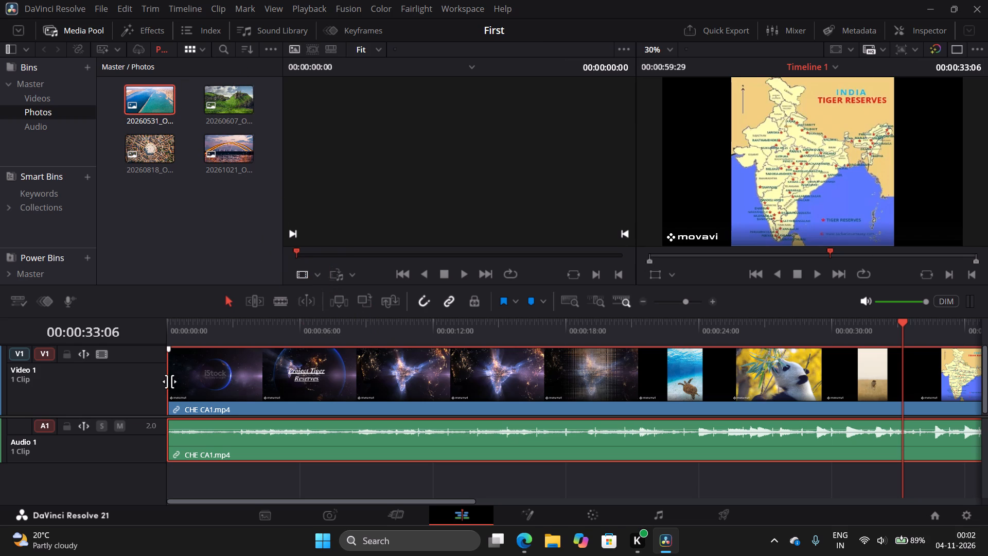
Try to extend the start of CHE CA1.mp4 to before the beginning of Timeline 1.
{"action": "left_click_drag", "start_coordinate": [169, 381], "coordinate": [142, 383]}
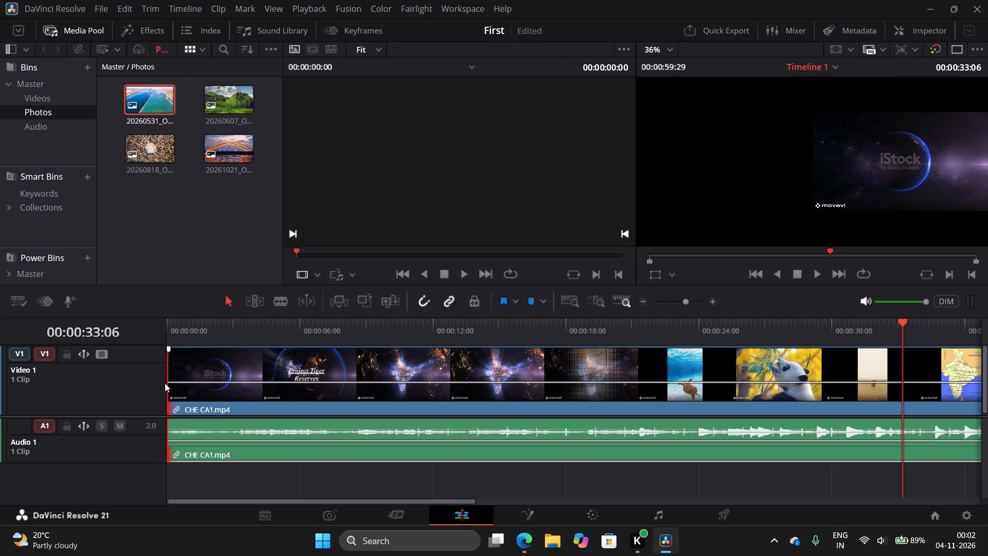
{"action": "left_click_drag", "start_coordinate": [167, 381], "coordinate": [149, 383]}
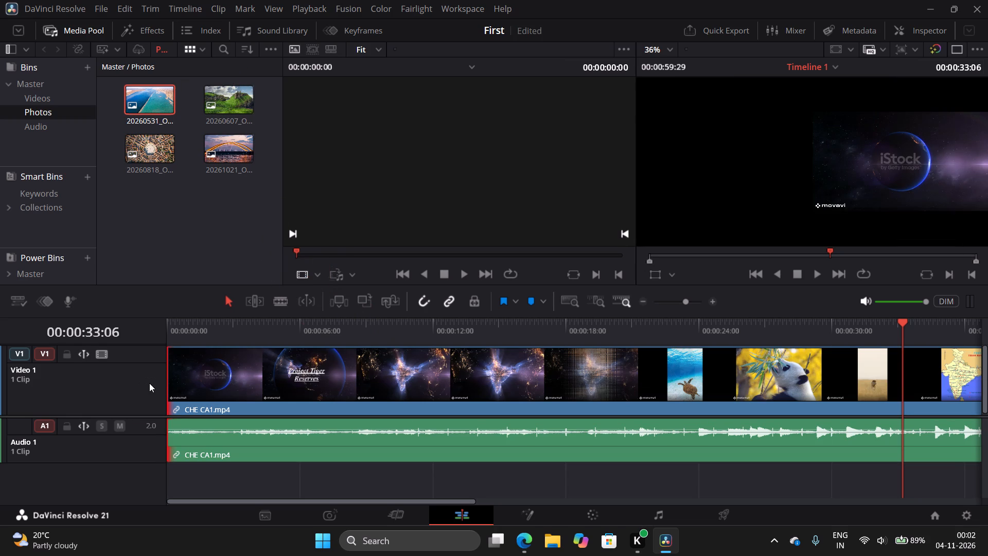
Make the Video 1 track slightly taller.
{"action": "left_click_drag", "start_coordinate": [162, 415], "coordinate": [162, 426]}
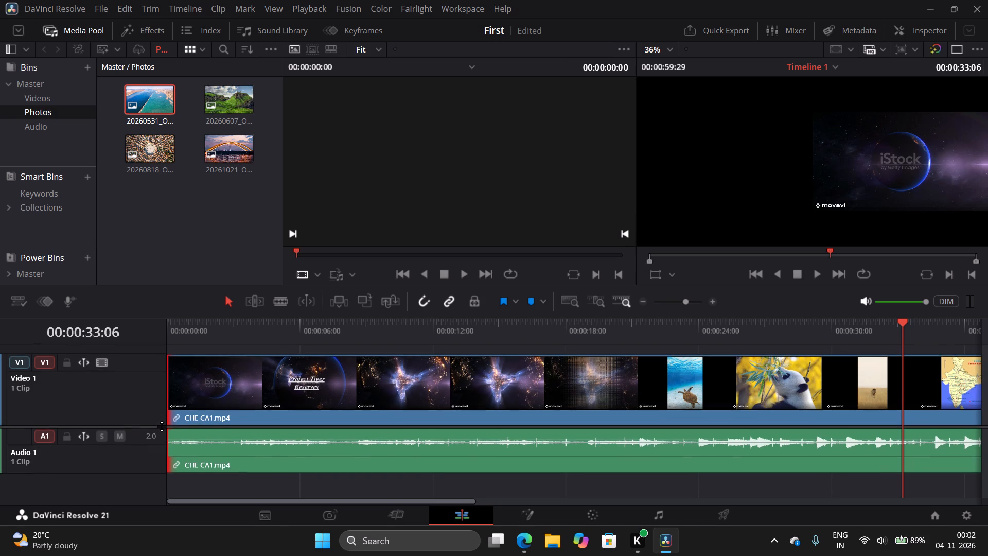
{"action": "left_click_drag", "start_coordinate": [162, 426], "coordinate": [162, 420]}
{"action": "scroll", "coordinate": [378, 320], "scroll_direction": "up", "scroll_amount": 1}
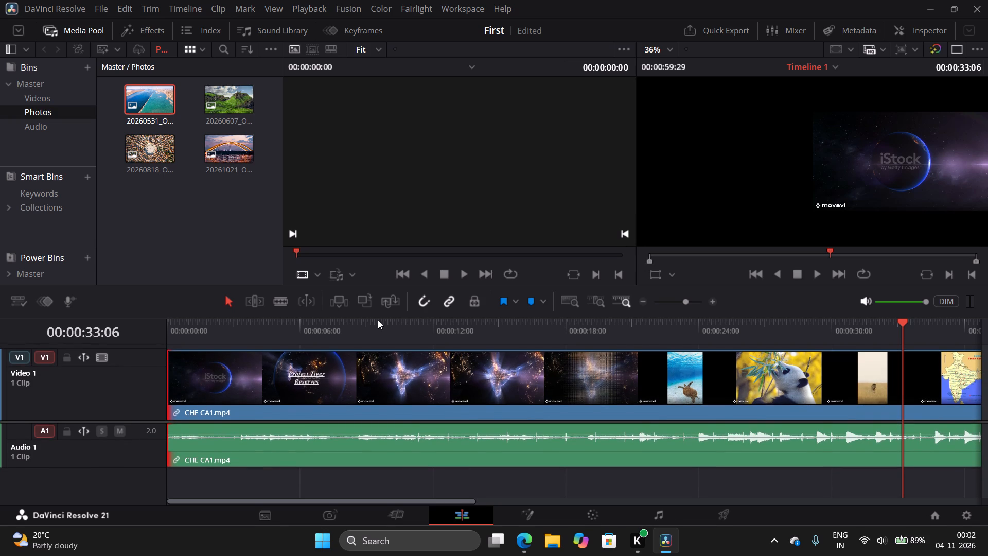
{"action": "scroll", "coordinate": [378, 320], "scroll_direction": "up", "scroll_amount": 1}
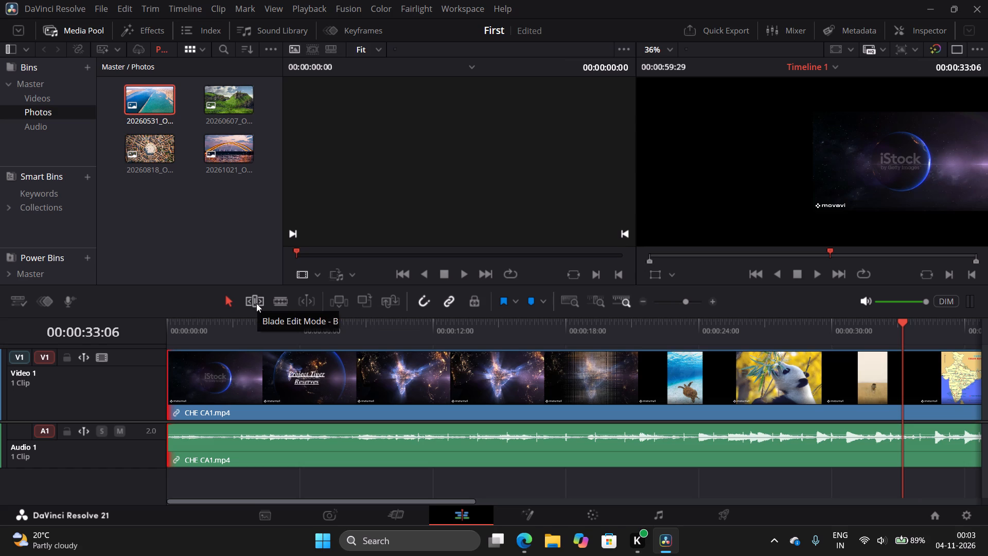
Compare CHE CA1.mp4 on Timeline 1 in the detail, full-extent and custom zoom views, finishing in the custom zoom.
{"action": "left_click", "coordinate": [515, 298]}
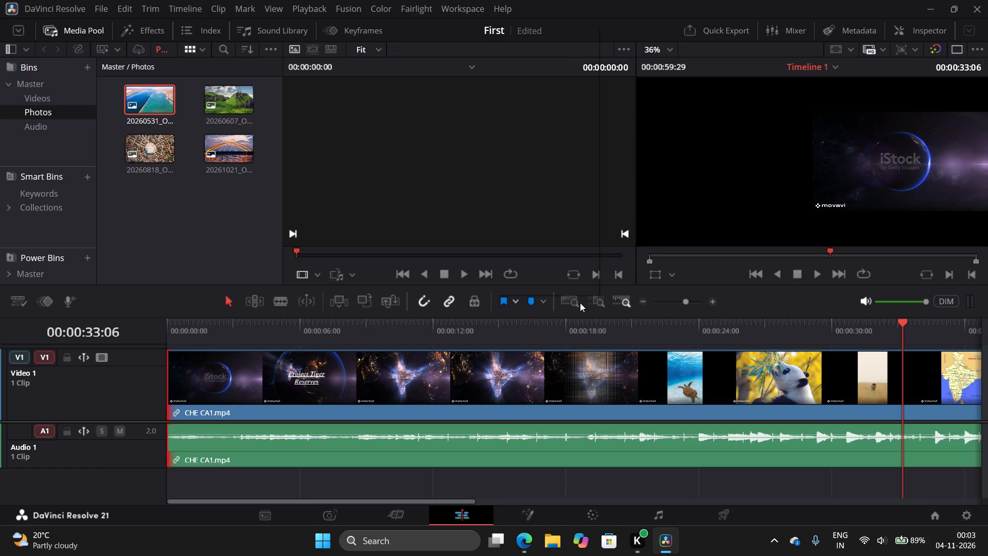
{"action": "left_click", "coordinate": [589, 306]}
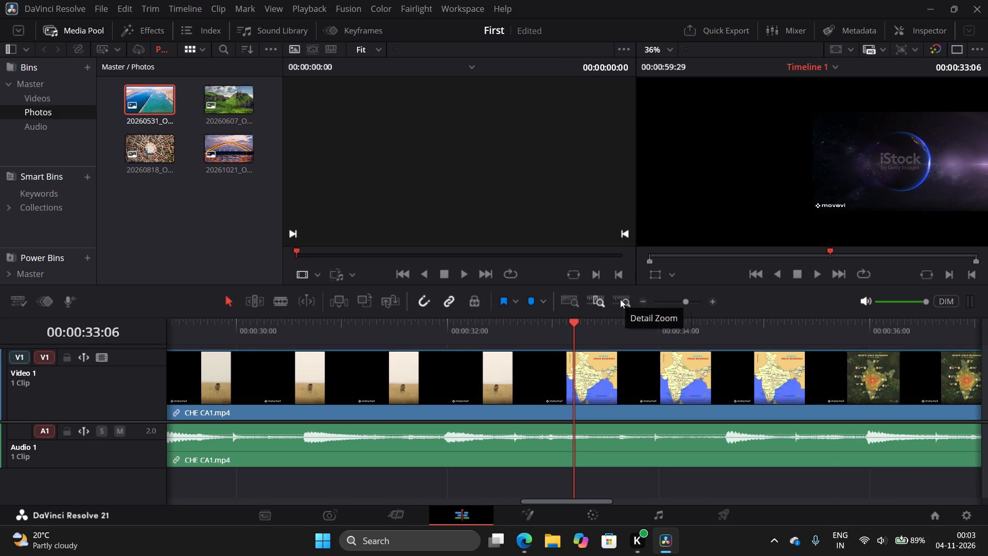
{"action": "left_click", "coordinate": [599, 302]}
{"action": "left_click", "coordinate": [599, 302]}
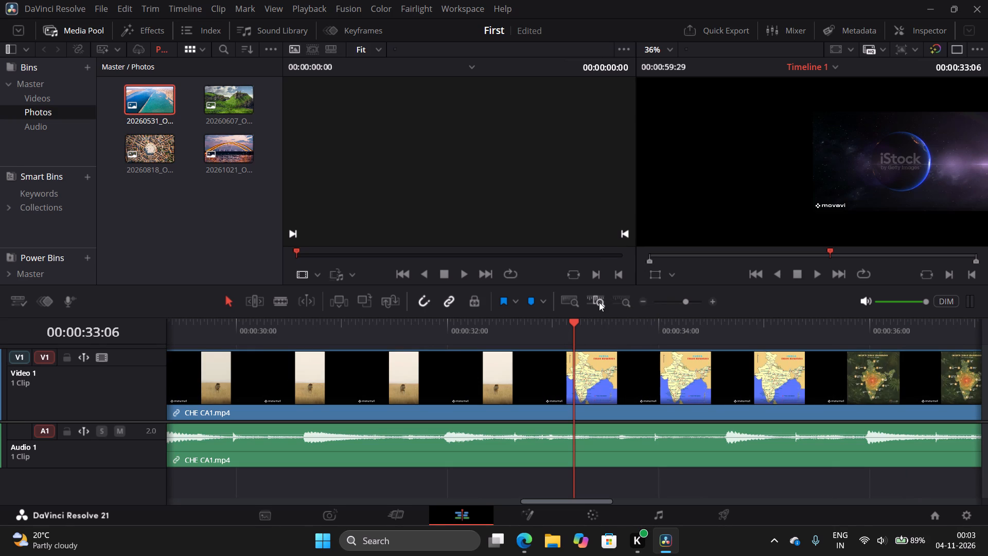
{"action": "left_click", "coordinate": [622, 300]}
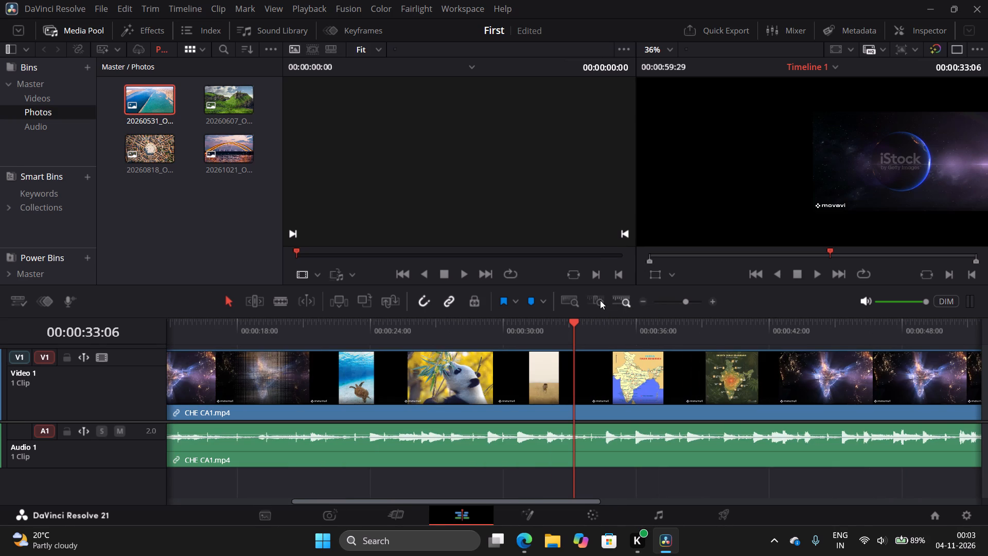
{"action": "left_click", "coordinate": [599, 300]}
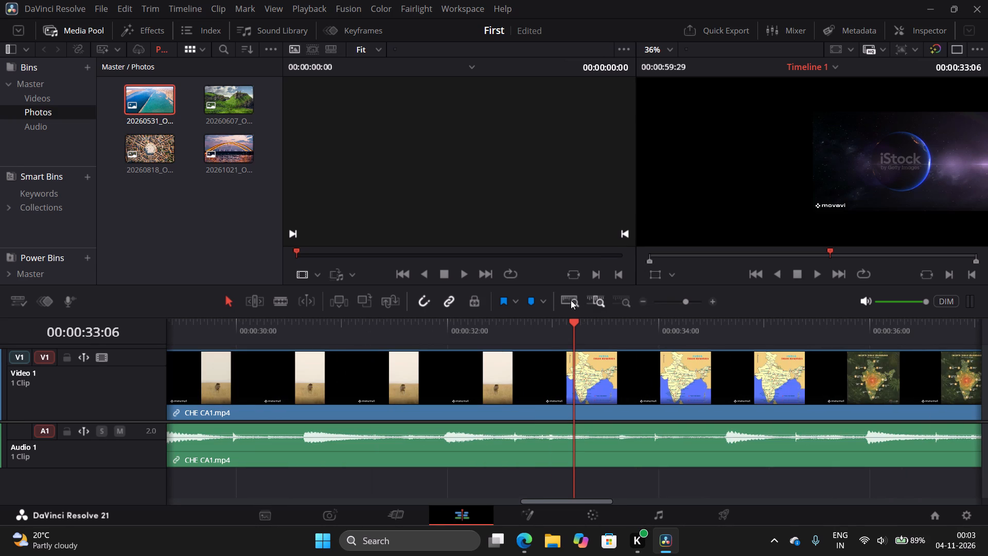
{"action": "left_click", "coordinate": [571, 300]}
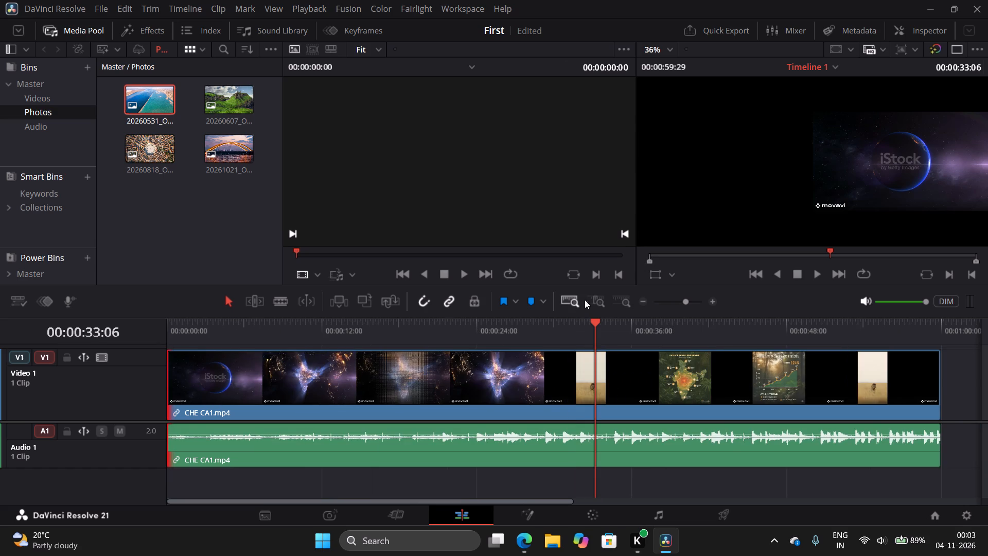
{"action": "scroll", "coordinate": [504, 394], "scroll_direction": "right", "scroll_amount": 8}
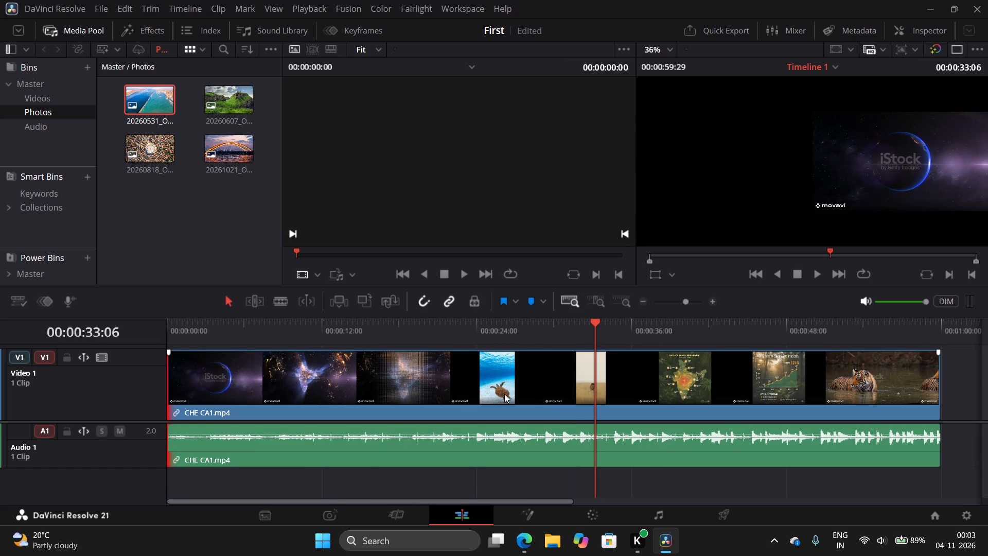
{"action": "scroll", "coordinate": [535, 385], "scroll_direction": "right", "scroll_amount": 2}
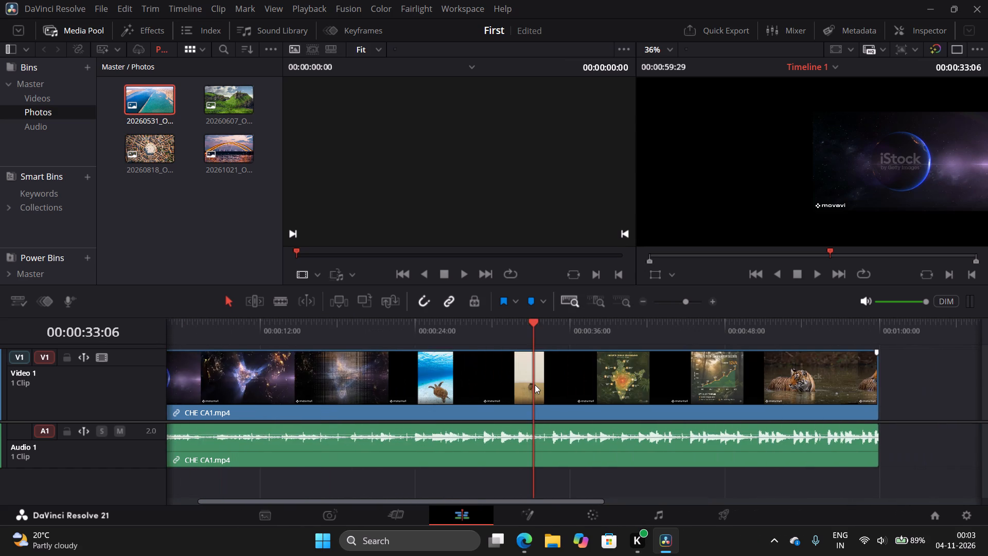
{"action": "left_click", "coordinate": [620, 302]}
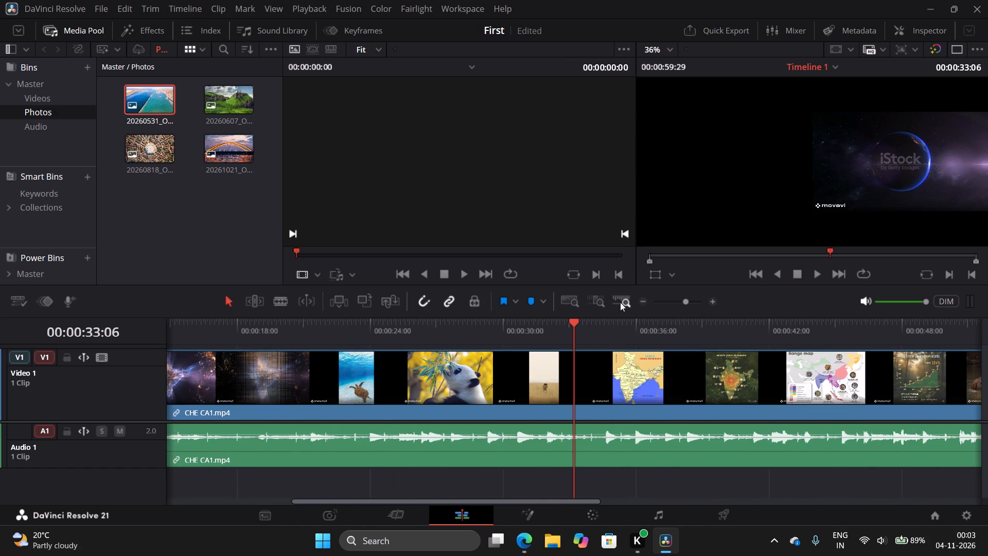
{"action": "left_click", "coordinate": [573, 305]}
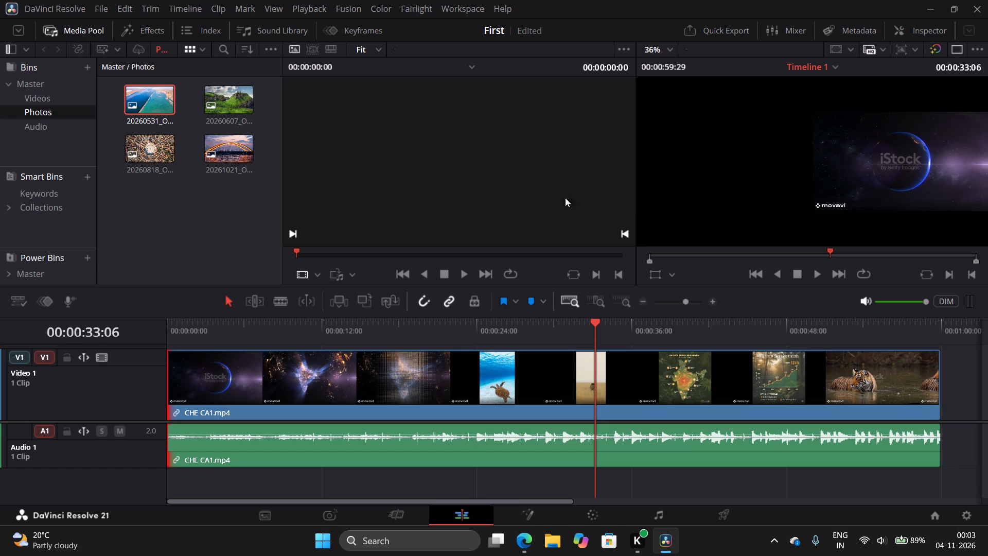
{"action": "left_click", "coordinate": [622, 308]}
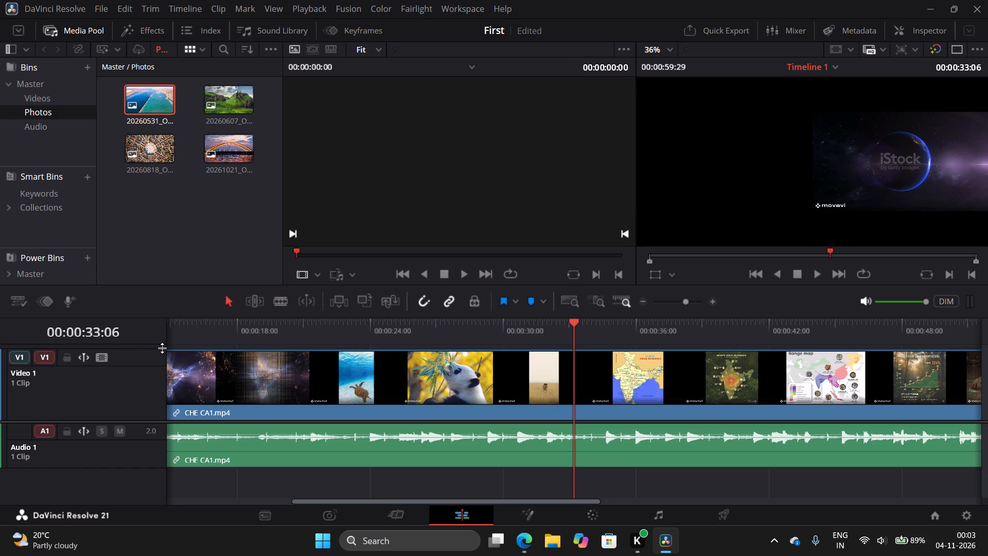
Make the Video 1 track on Timeline 1 shorter.
{"action": "left_click_drag", "start_coordinate": [161, 347], "coordinate": [164, 346]}
{"action": "left_click_drag", "start_coordinate": [164, 346], "coordinate": [153, 343]}
{"action": "left_click_drag", "start_coordinate": [153, 343], "coordinate": [167, 346]}
{"action": "left_click_drag", "start_coordinate": [167, 346], "coordinate": [73, 352]}
{"action": "left_click_drag", "start_coordinate": [76, 352], "coordinate": [78, 367]}
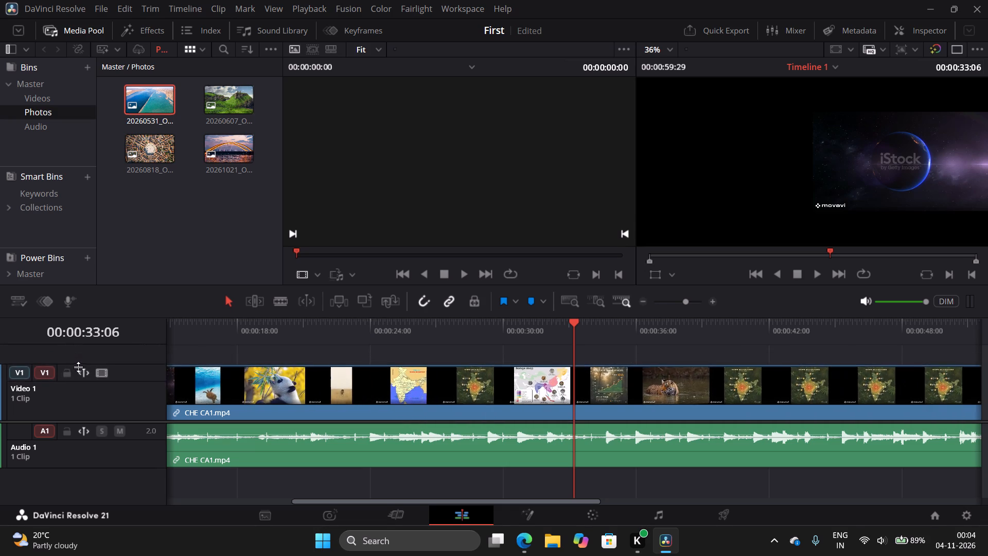
{"action": "left_click_drag", "start_coordinate": [78, 367], "coordinate": [84, 376]}
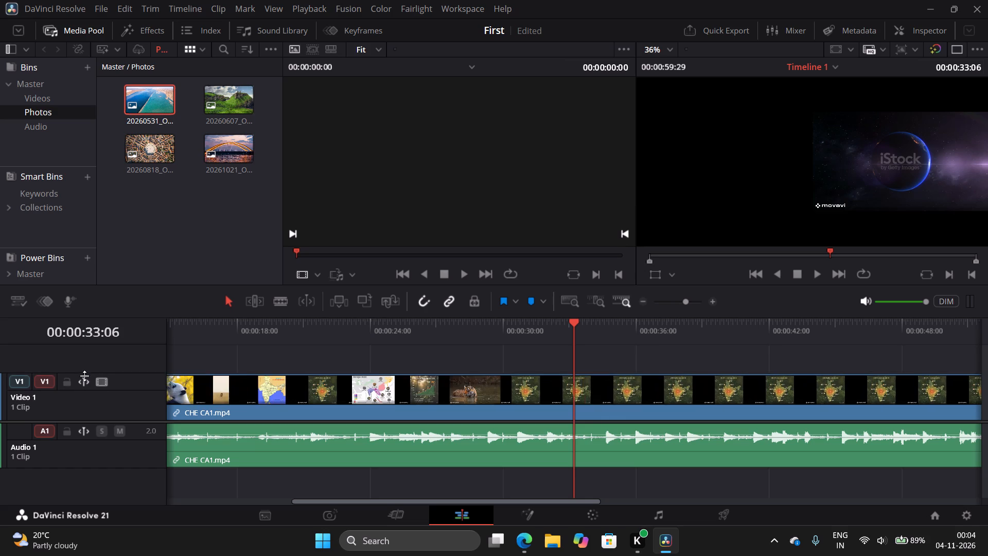
{"action": "left_click_drag", "start_coordinate": [84, 376], "coordinate": [85, 371]}
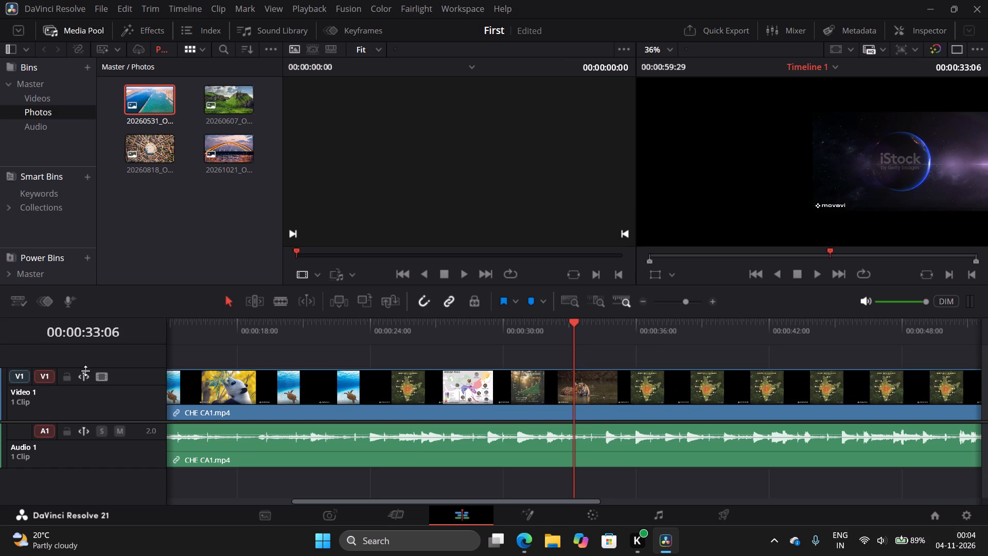
{"action": "left_click_drag", "start_coordinate": [85, 371], "coordinate": [85, 373]}
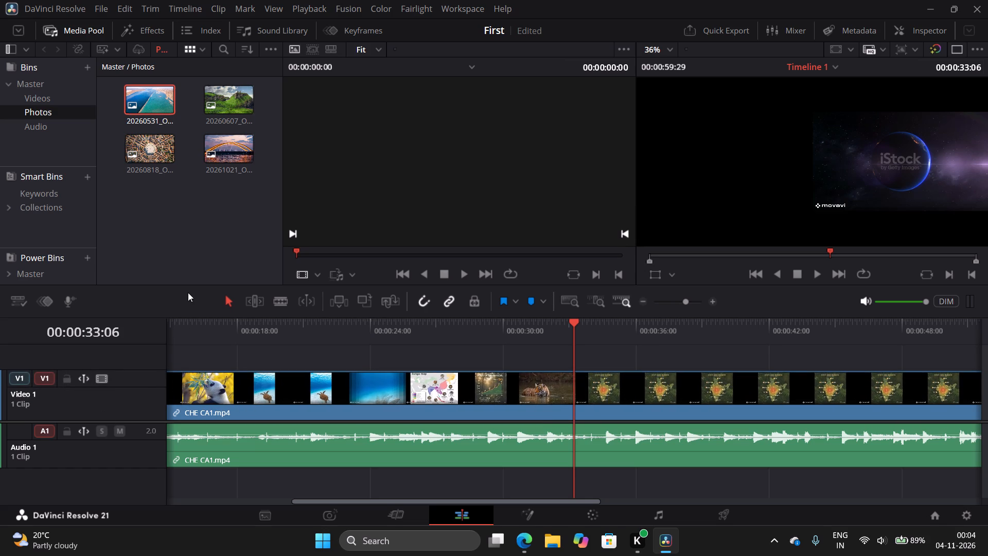
Place the 20260531 aerial beach photo on a new Video 2 track above CHE CA1.mp4, starting just before 00:00:24:00.
{"action": "left_click_drag", "start_coordinate": [163, 109], "coordinate": [413, 336]}
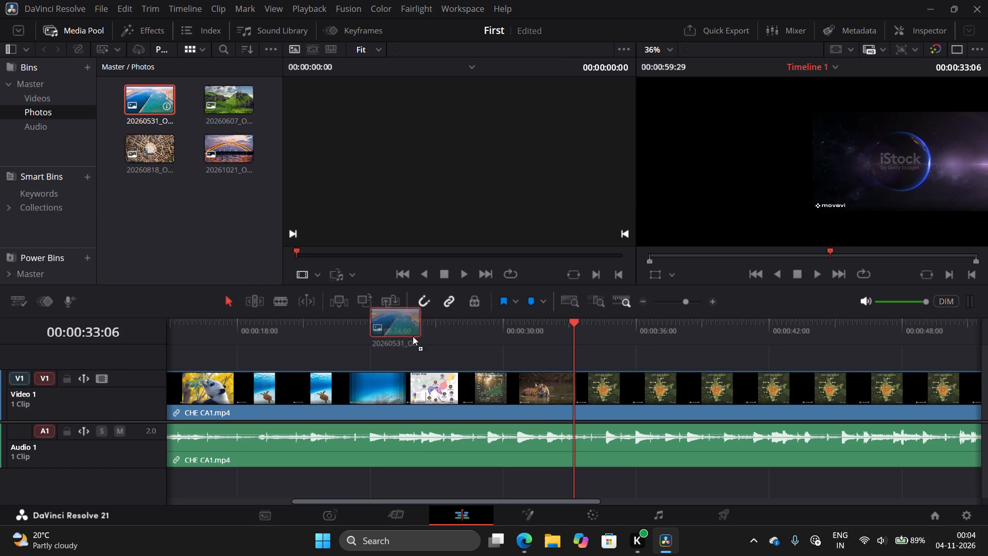
{"action": "left_click_drag", "start_coordinate": [413, 336], "coordinate": [484, 355]}
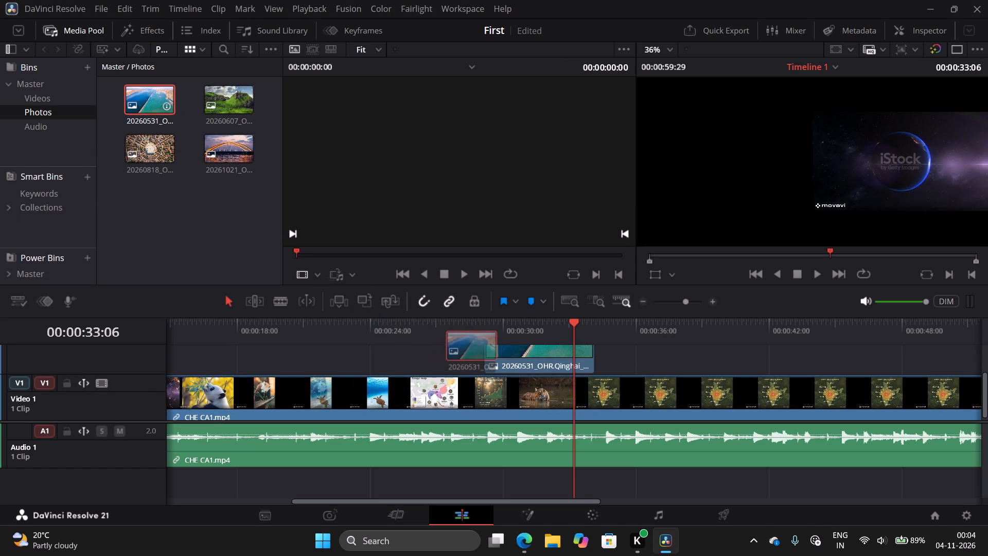
{"action": "left_click_drag", "start_coordinate": [484, 355], "coordinate": [483, 355]}
{"action": "left_click_drag", "start_coordinate": [530, 359], "coordinate": [420, 356]}
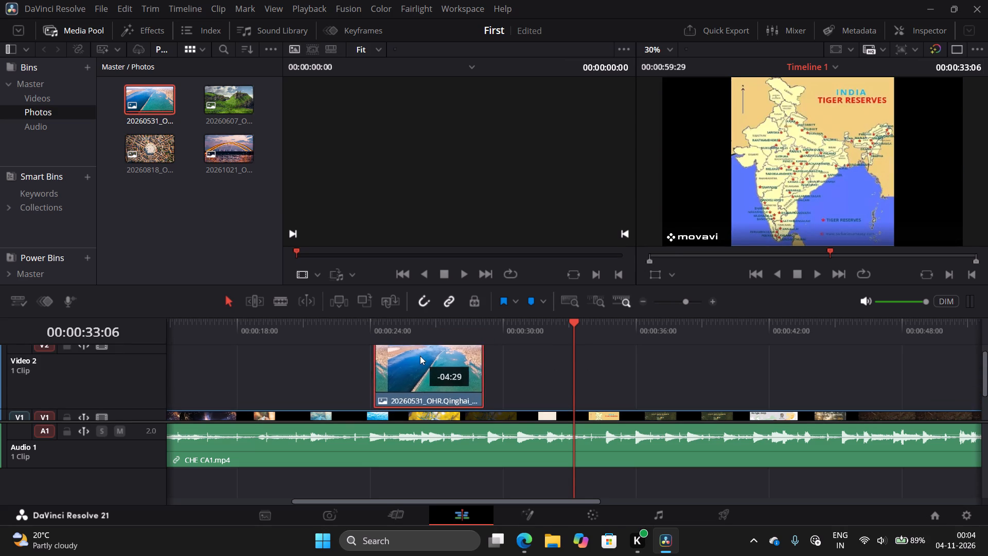
{"action": "left_click_drag", "start_coordinate": [420, 356], "coordinate": [407, 356]}
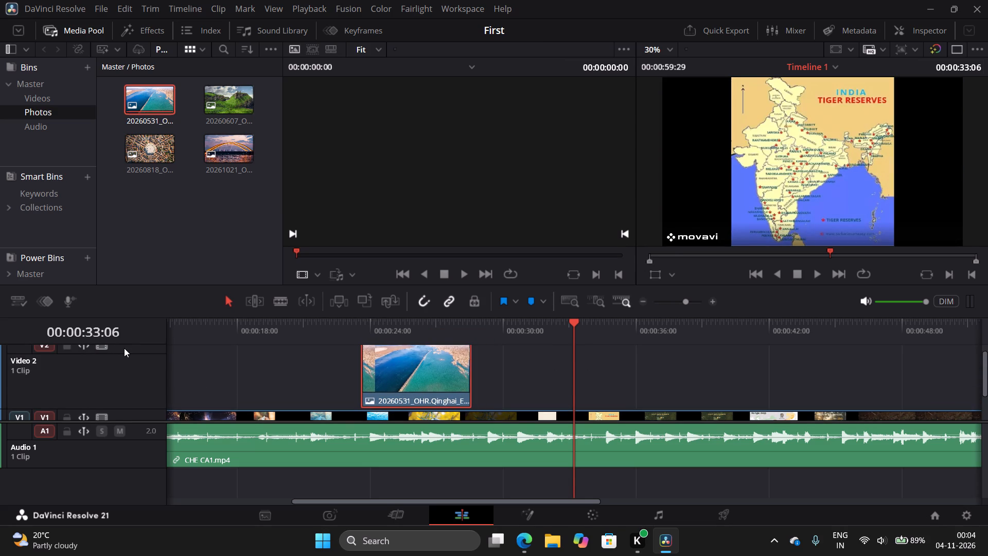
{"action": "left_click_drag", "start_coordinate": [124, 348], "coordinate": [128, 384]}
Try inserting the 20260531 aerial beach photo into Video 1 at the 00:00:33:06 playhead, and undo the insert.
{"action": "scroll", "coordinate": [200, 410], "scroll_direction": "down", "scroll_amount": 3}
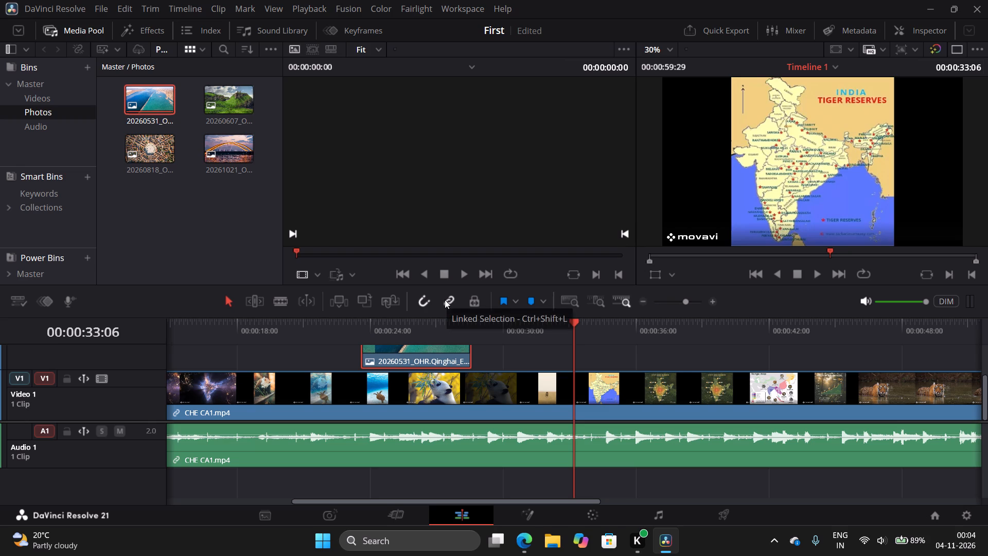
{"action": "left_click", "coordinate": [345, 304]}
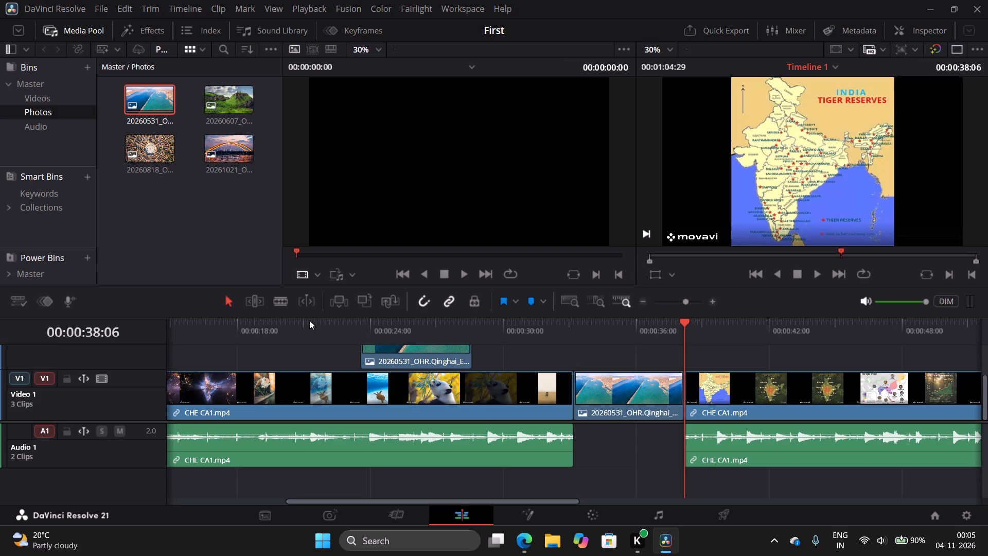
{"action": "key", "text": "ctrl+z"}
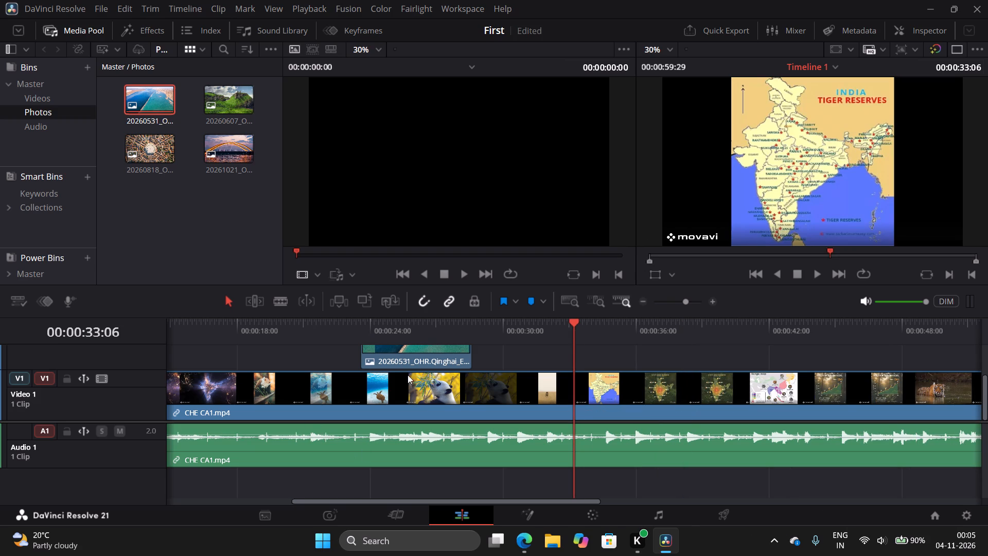
Enlarge the timeline area slightly by reducing the height of the viewers above it.
{"action": "left_click", "coordinate": [354, 384]}
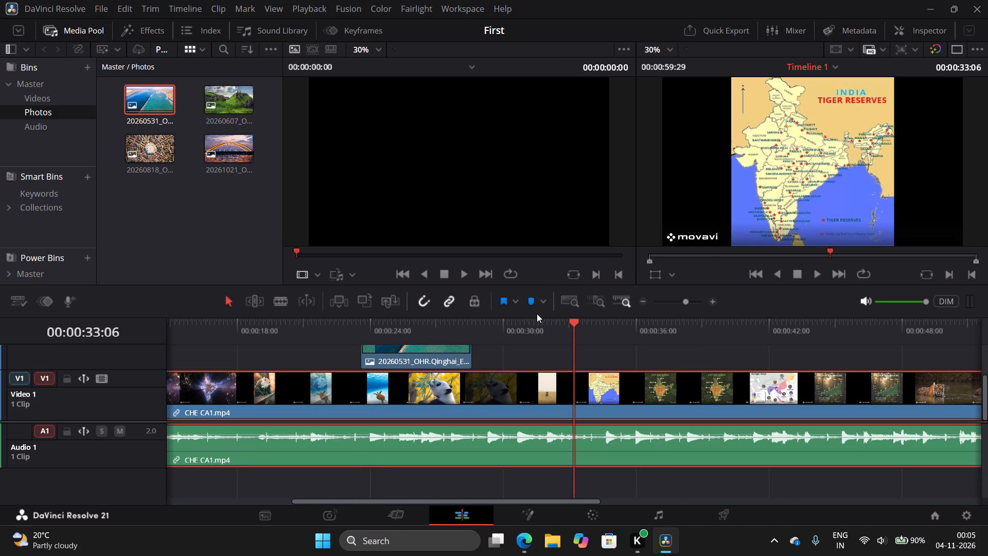
{"action": "left_click_drag", "start_coordinate": [536, 317], "coordinate": [538, 296]}
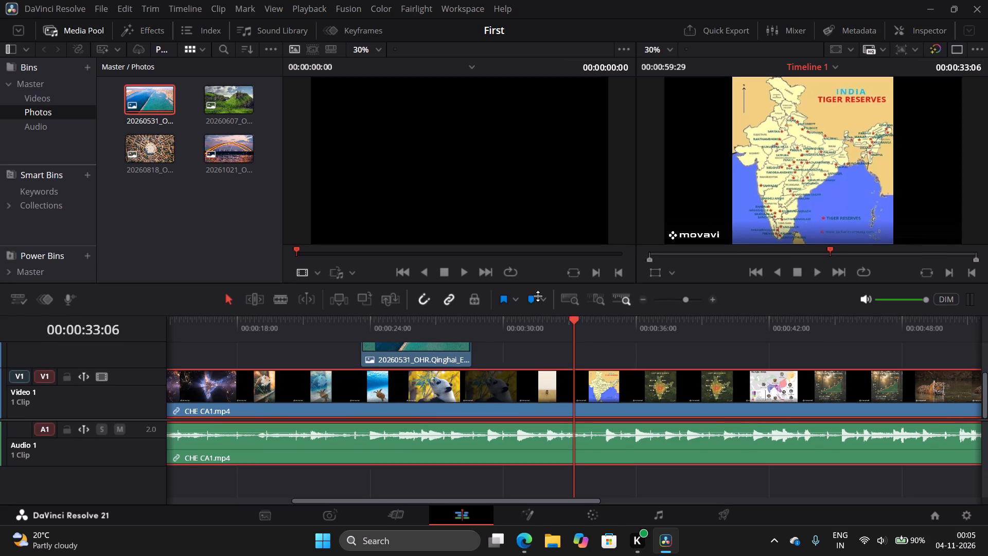
{"action": "left_click_drag", "start_coordinate": [538, 296], "coordinate": [538, 284]}
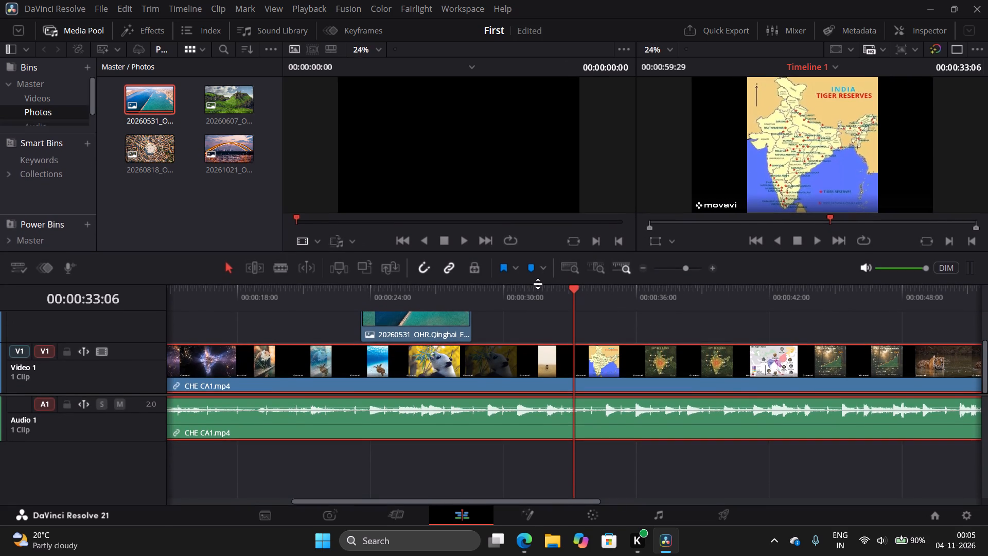
{"action": "left_click_drag", "start_coordinate": [538, 284], "coordinate": [538, 290]}
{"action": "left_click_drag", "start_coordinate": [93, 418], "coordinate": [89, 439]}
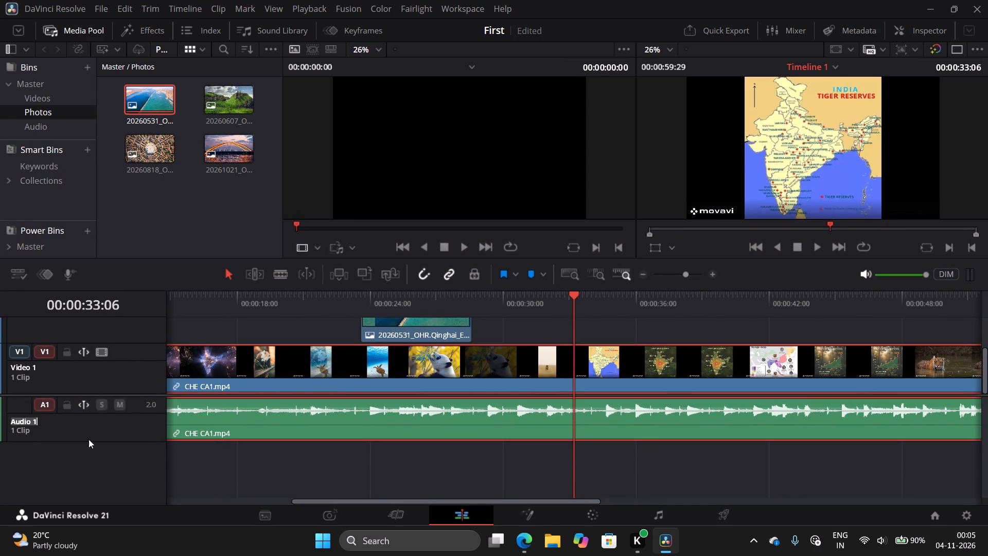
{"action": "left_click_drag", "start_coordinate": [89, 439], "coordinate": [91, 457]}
Move the aerial beach photo on Video 2 later so that it starts at about 00:00:25:00.
{"action": "left_click_drag", "start_coordinate": [435, 329], "coordinate": [469, 326]}
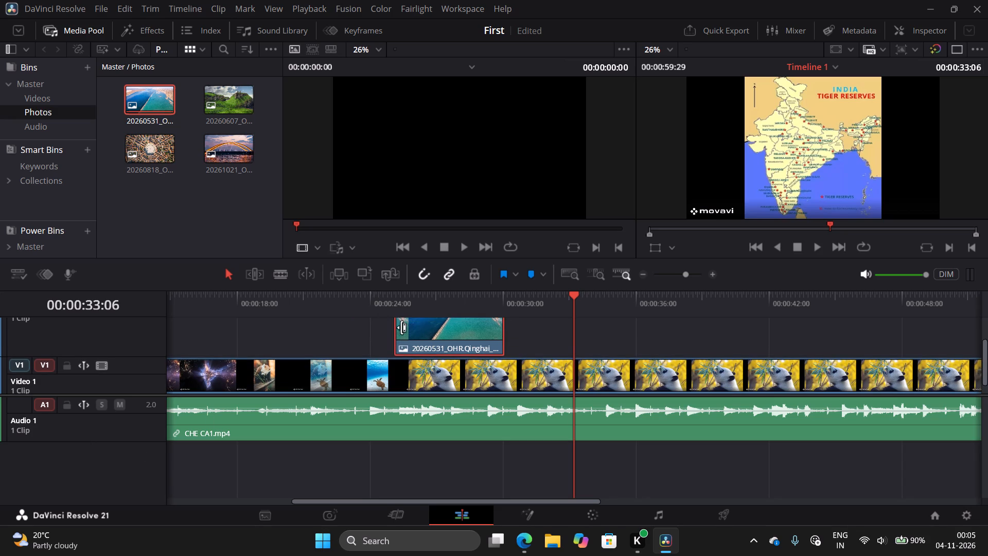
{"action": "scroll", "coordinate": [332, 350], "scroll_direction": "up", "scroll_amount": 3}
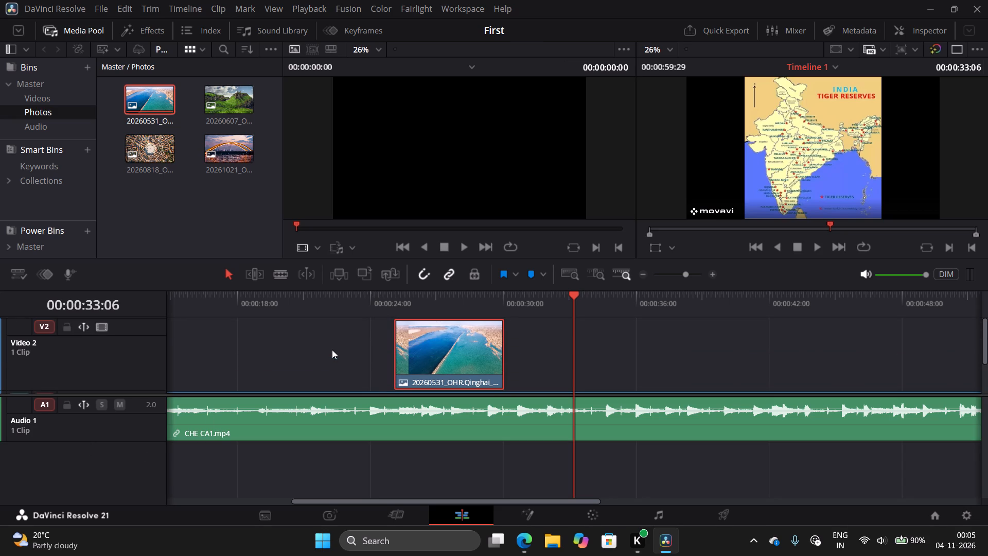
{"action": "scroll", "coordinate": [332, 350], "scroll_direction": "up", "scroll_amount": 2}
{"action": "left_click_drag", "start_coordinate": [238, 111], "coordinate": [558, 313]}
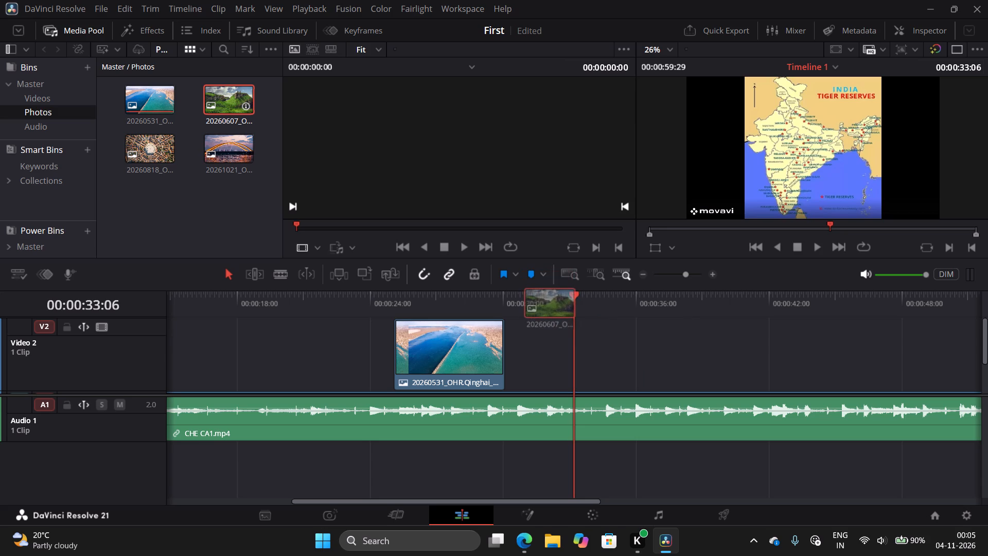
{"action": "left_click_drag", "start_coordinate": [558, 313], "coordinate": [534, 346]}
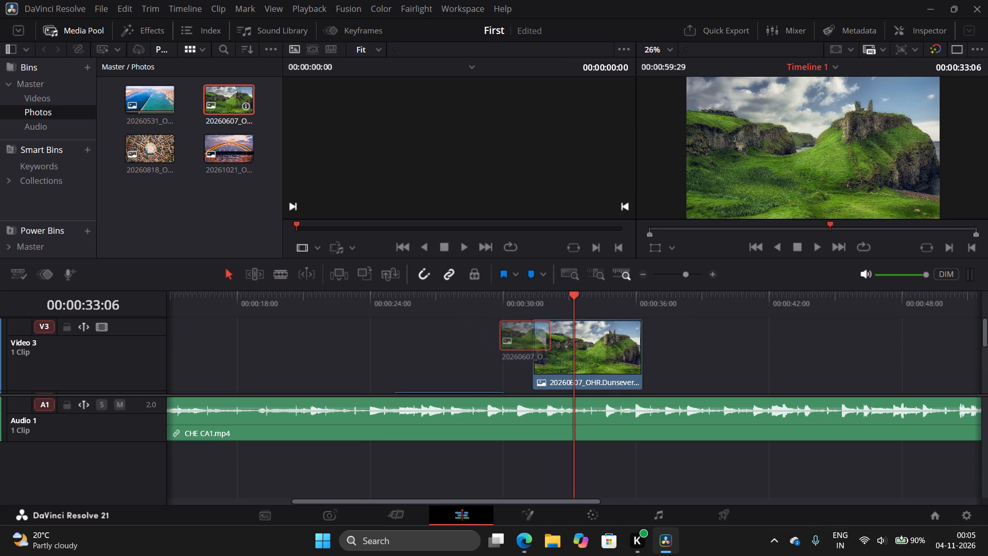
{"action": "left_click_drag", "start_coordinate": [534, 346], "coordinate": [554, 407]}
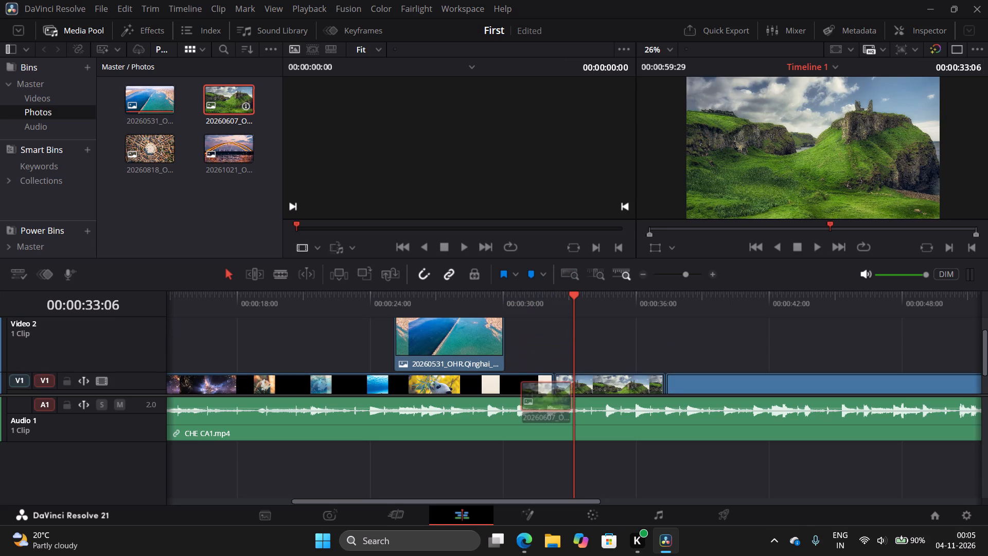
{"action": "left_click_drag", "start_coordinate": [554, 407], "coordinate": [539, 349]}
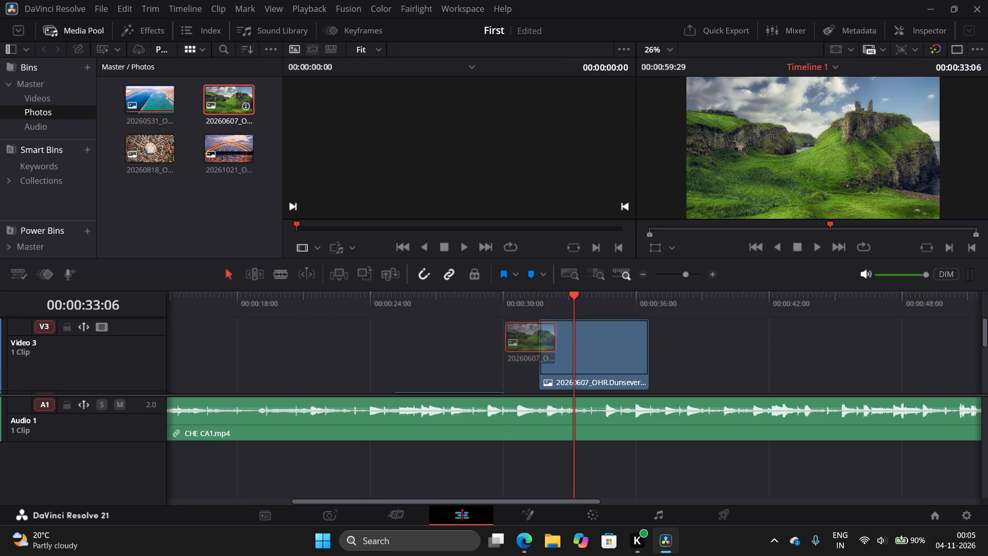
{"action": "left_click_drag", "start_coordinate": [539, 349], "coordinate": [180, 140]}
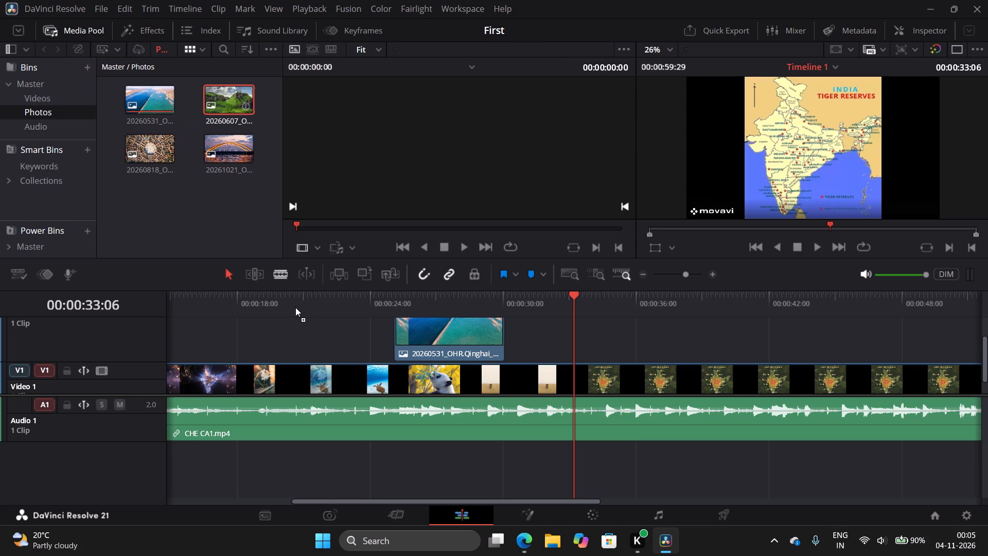
Play Timeline 1 from 00:00:23:09 through the aerial beach photo on Video 2 and stop just after 00:00:30:00.
{"action": "scroll", "coordinate": [378, 402], "scroll_direction": "down", "scroll_amount": 3}
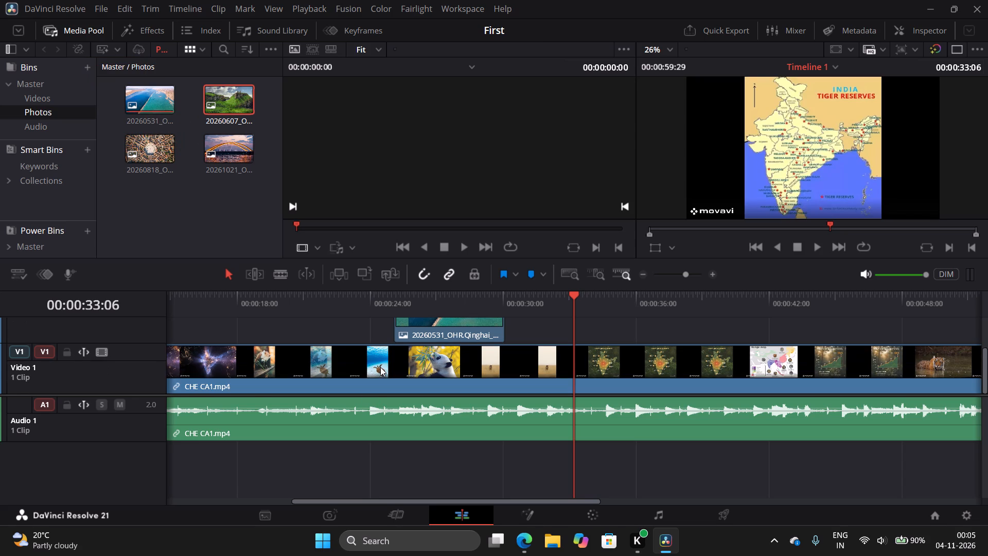
{"action": "scroll", "coordinate": [380, 367], "scroll_direction": "down", "scroll_amount": 1}
{"action": "scroll", "coordinate": [393, 374], "scroll_direction": "right", "scroll_amount": 8}
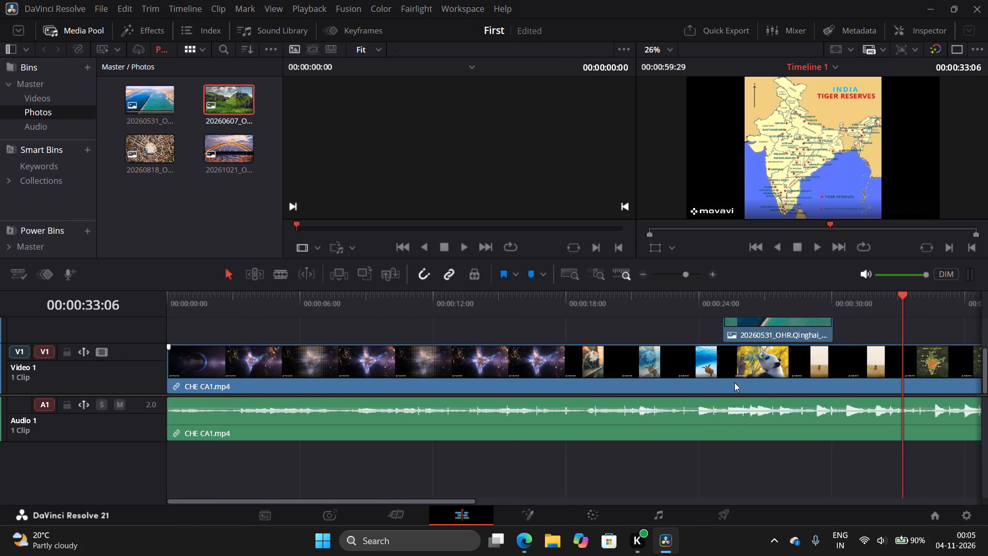
{"action": "left_click", "coordinate": [701, 345]}
{"action": "left_click", "coordinate": [696, 323]}
{"action": "left_click", "coordinate": [684, 301]}
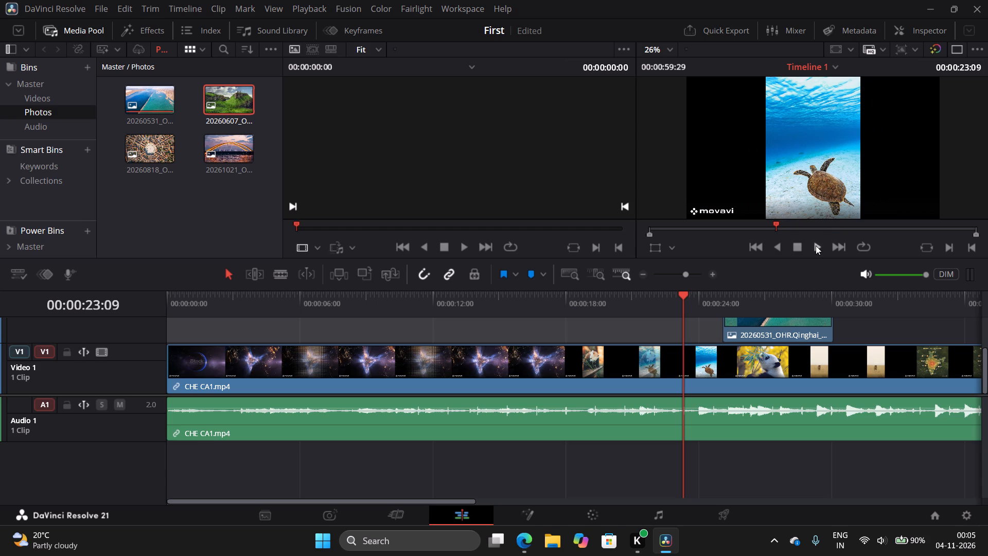
{"action": "left_click", "coordinate": [815, 246]}
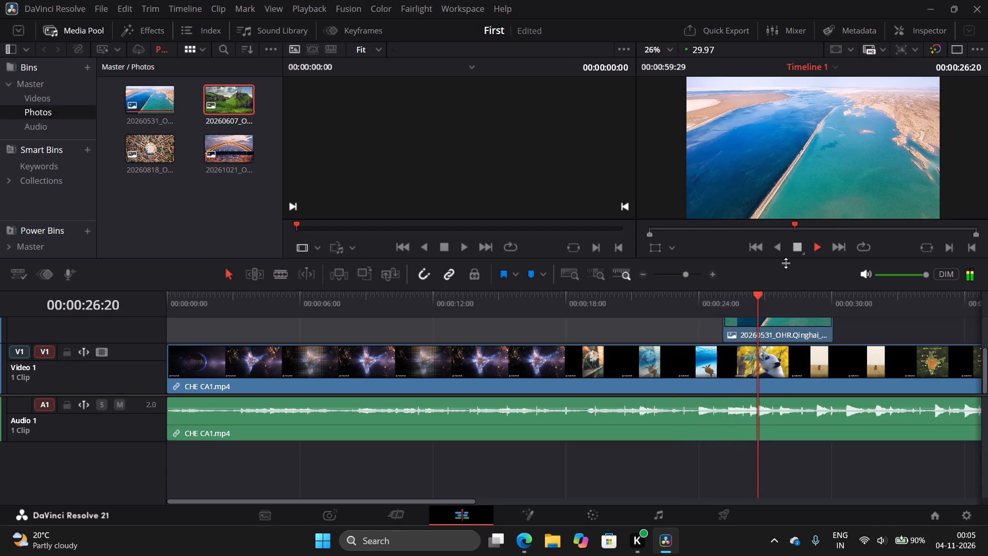
{"action": "left_click", "coordinate": [780, 373]}
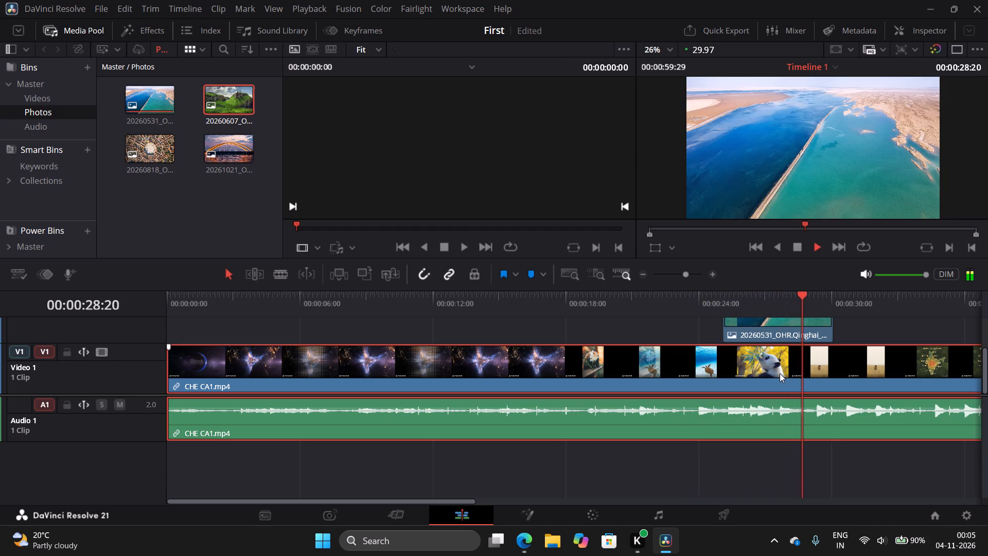
{"action": "left_click", "coordinate": [803, 246]}
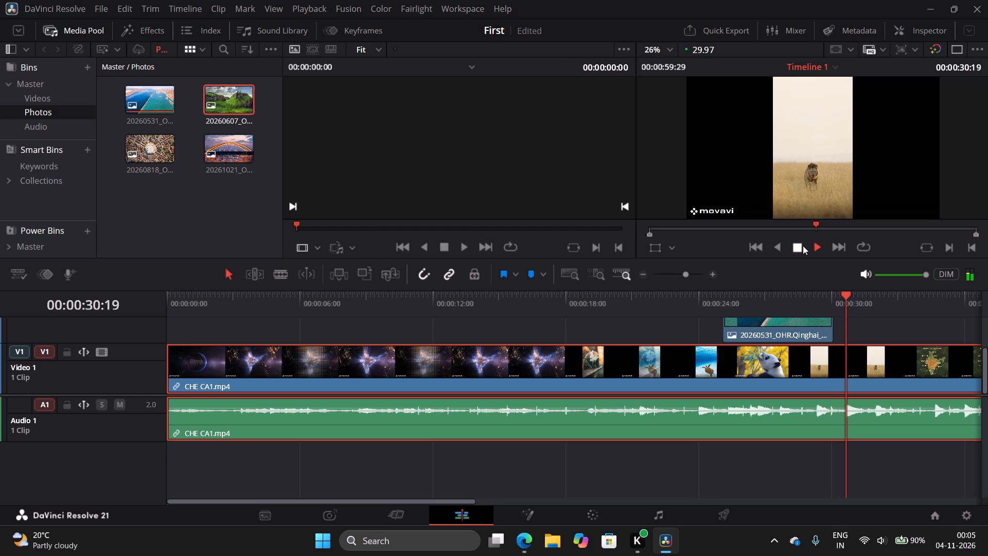
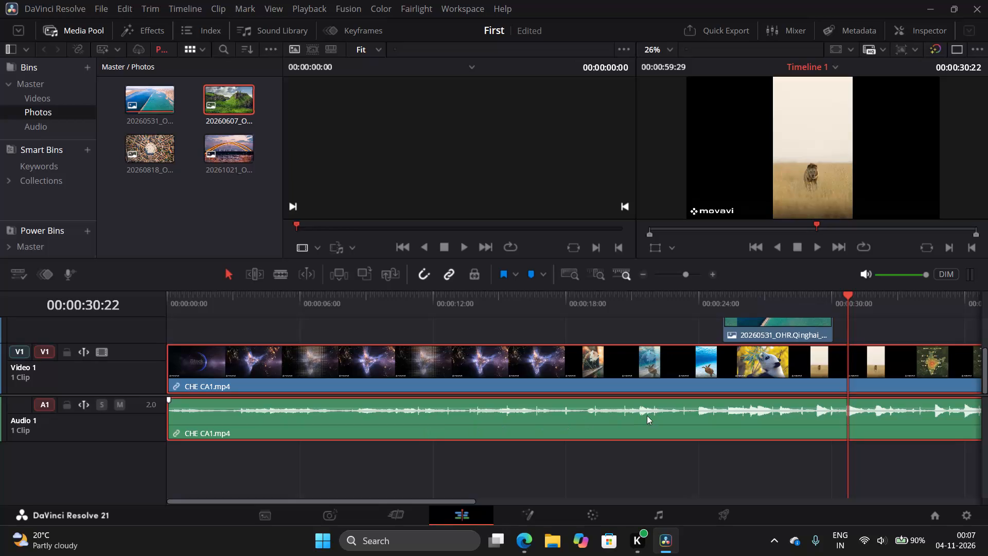
Deselect the clips and place the Timeline 1 playhead at 00:00:24:00.
{"action": "left_click", "coordinate": [702, 325]}
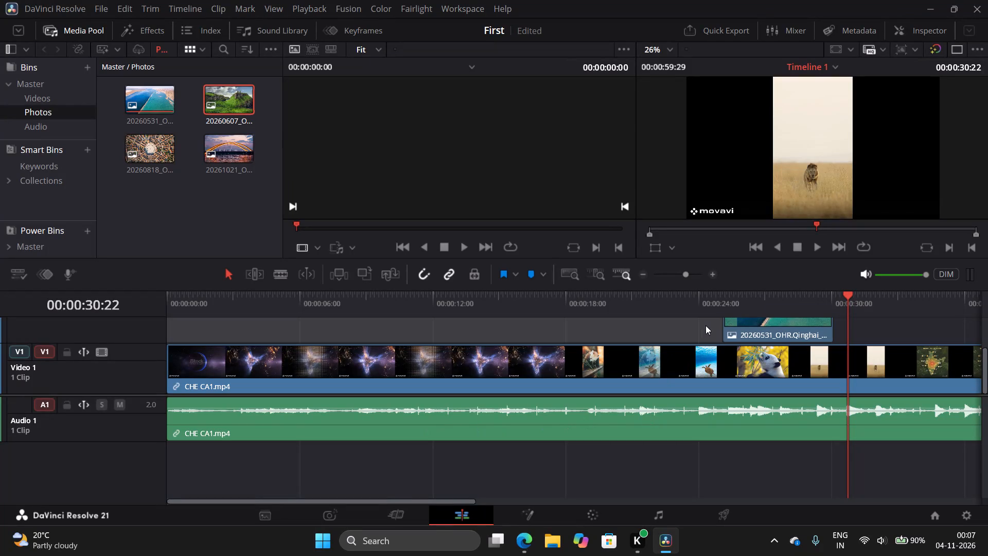
{"action": "left_click", "coordinate": [699, 300]}
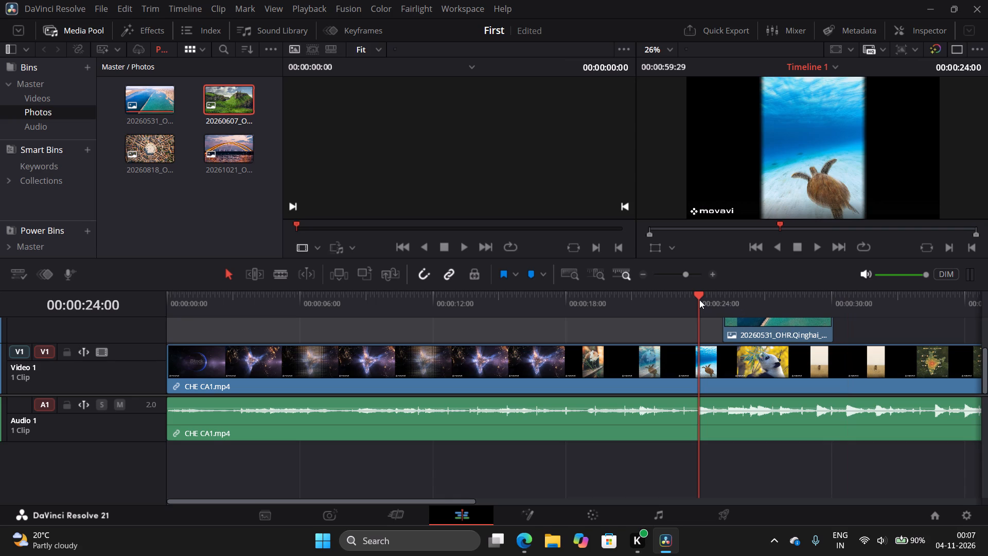
{"action": "left_click", "coordinate": [687, 272]}
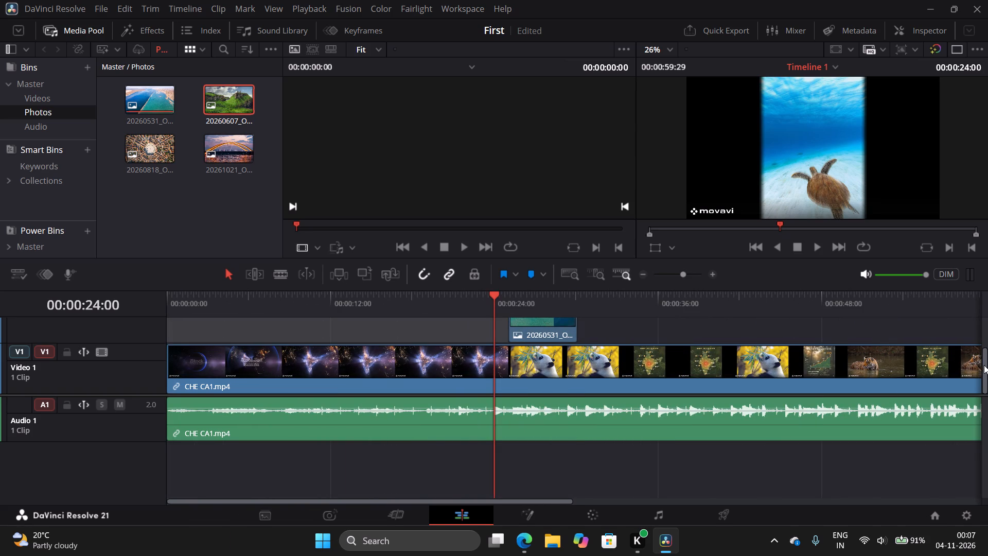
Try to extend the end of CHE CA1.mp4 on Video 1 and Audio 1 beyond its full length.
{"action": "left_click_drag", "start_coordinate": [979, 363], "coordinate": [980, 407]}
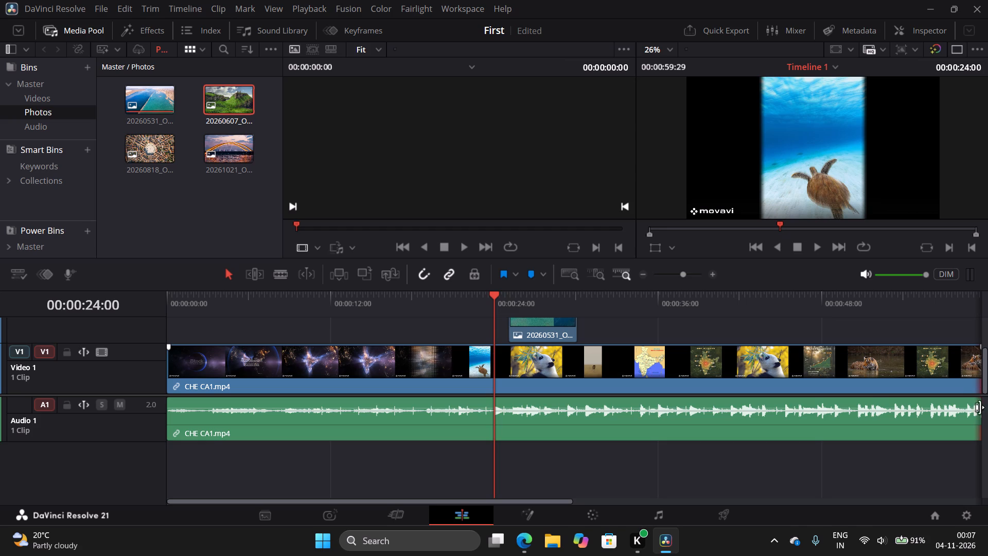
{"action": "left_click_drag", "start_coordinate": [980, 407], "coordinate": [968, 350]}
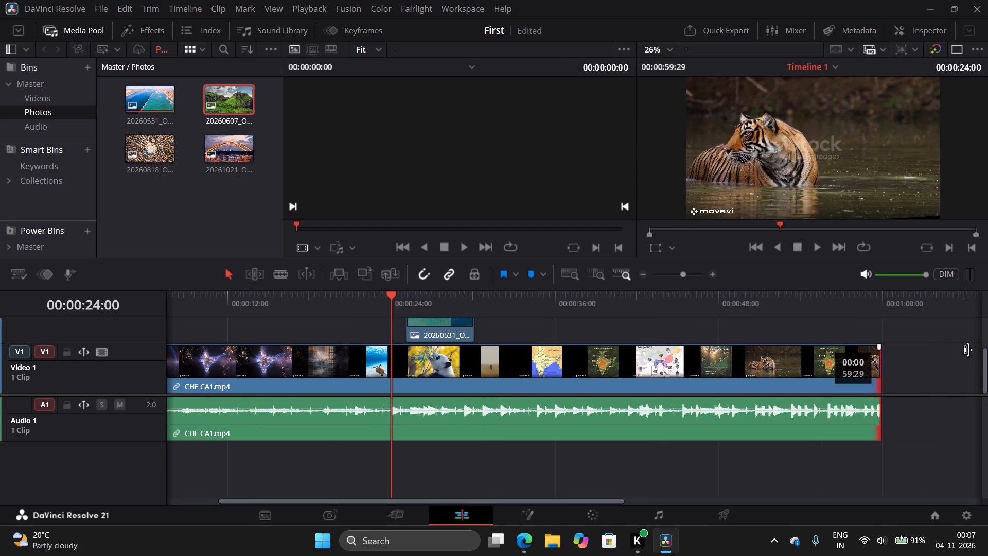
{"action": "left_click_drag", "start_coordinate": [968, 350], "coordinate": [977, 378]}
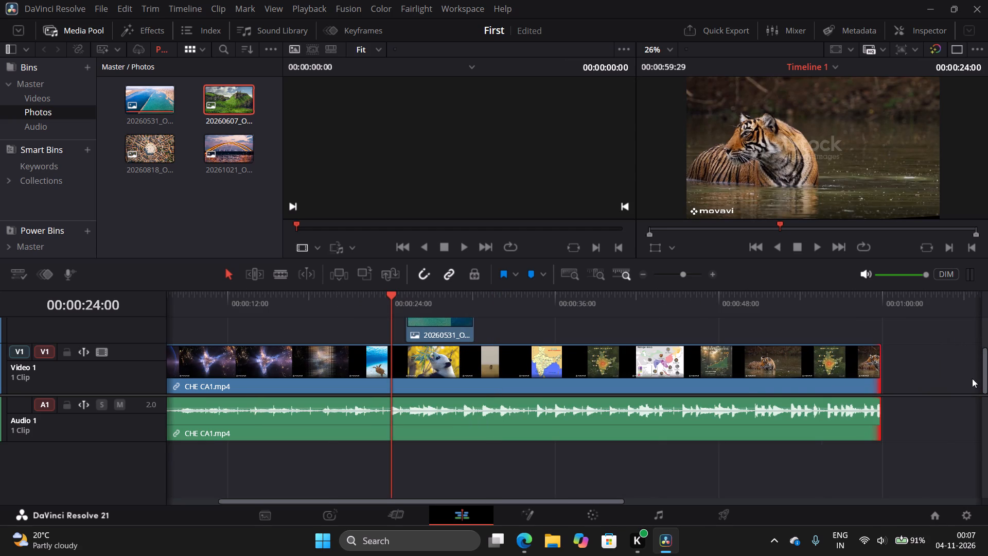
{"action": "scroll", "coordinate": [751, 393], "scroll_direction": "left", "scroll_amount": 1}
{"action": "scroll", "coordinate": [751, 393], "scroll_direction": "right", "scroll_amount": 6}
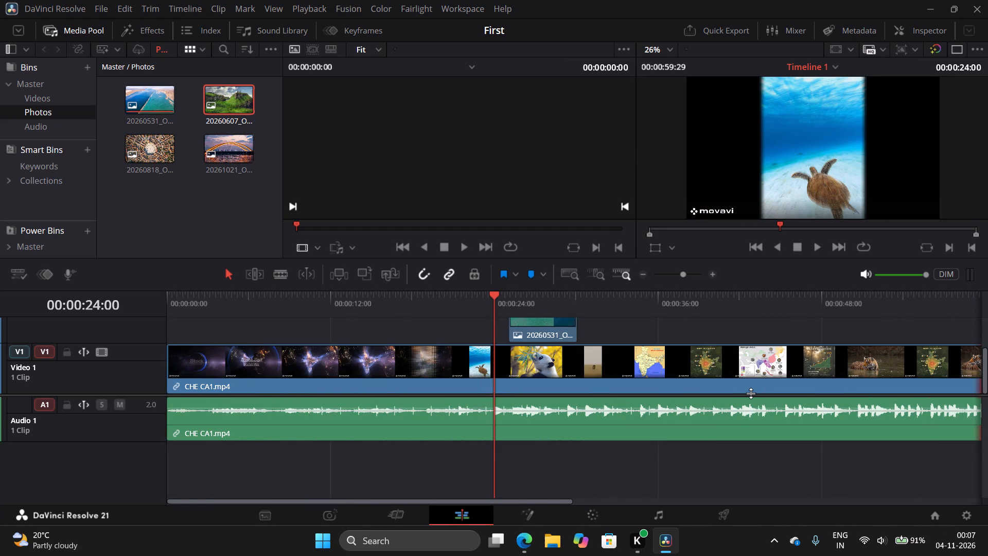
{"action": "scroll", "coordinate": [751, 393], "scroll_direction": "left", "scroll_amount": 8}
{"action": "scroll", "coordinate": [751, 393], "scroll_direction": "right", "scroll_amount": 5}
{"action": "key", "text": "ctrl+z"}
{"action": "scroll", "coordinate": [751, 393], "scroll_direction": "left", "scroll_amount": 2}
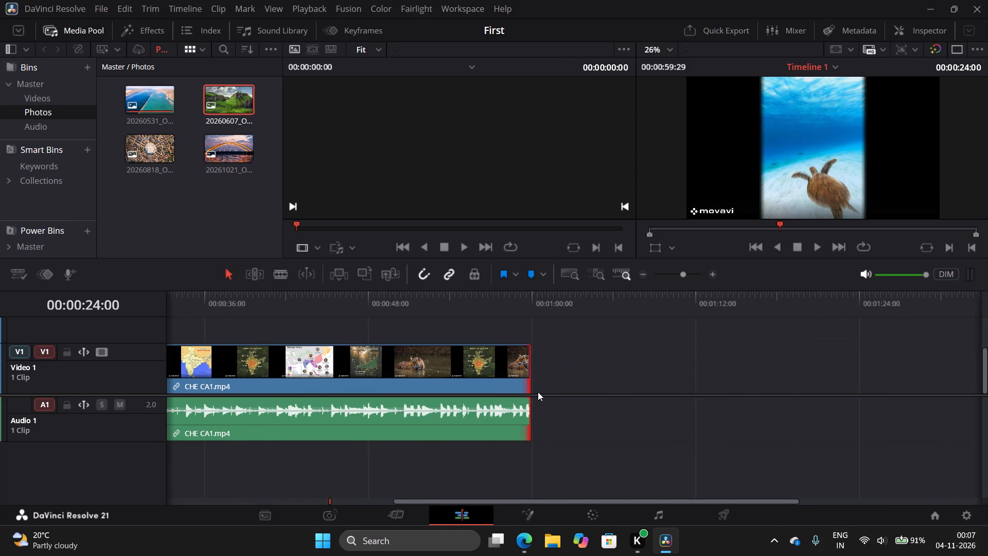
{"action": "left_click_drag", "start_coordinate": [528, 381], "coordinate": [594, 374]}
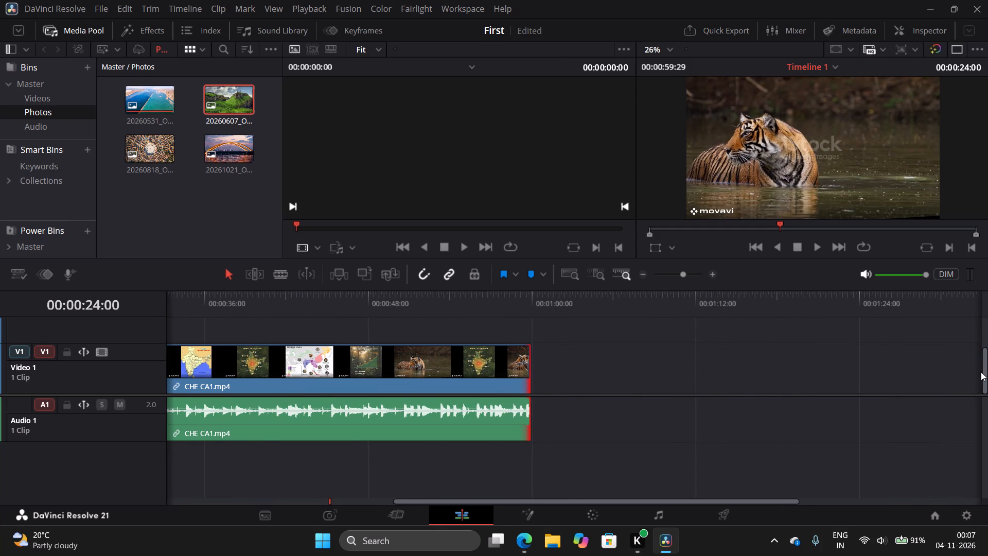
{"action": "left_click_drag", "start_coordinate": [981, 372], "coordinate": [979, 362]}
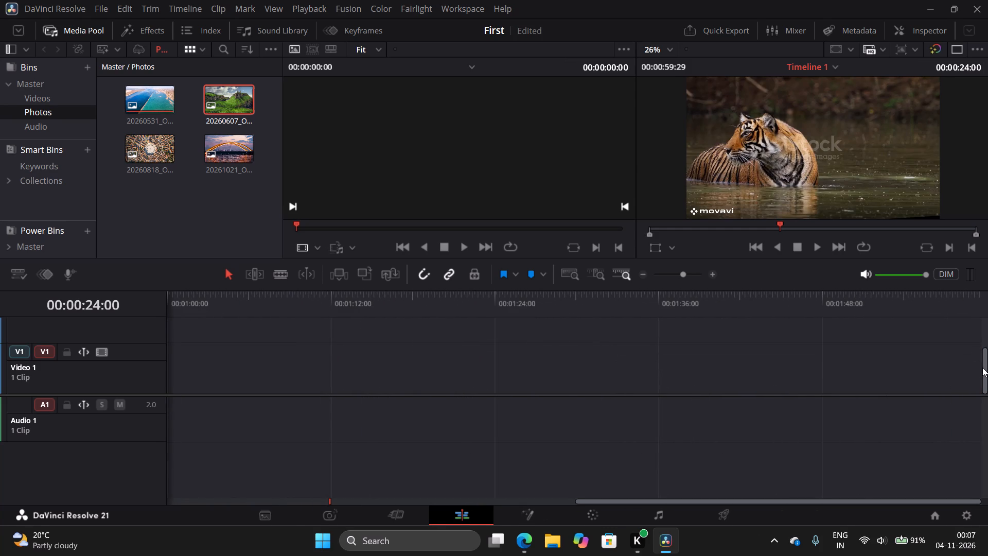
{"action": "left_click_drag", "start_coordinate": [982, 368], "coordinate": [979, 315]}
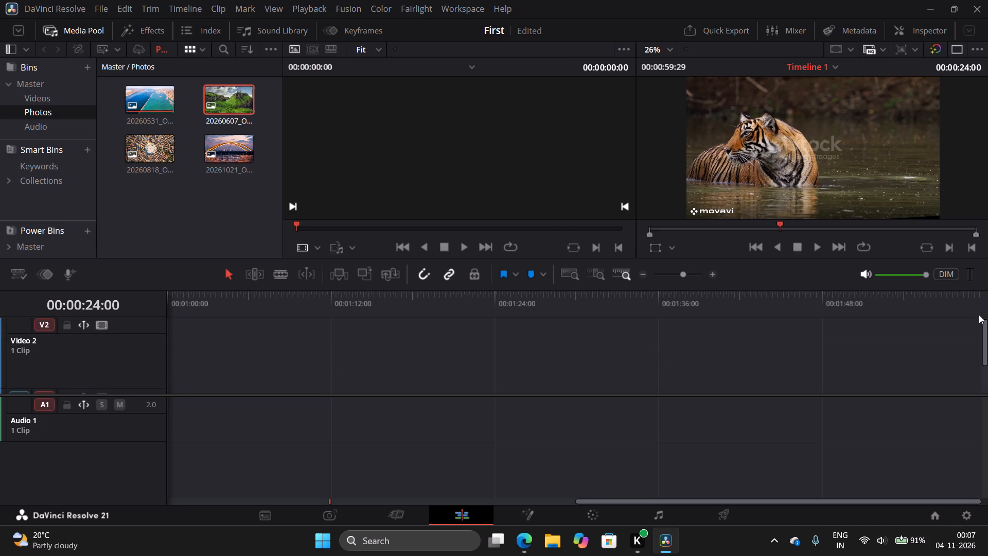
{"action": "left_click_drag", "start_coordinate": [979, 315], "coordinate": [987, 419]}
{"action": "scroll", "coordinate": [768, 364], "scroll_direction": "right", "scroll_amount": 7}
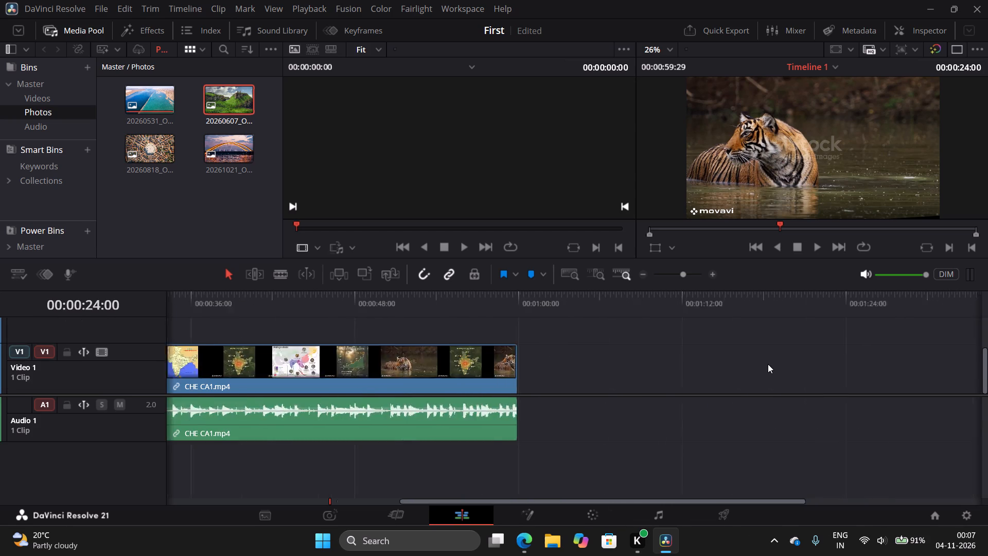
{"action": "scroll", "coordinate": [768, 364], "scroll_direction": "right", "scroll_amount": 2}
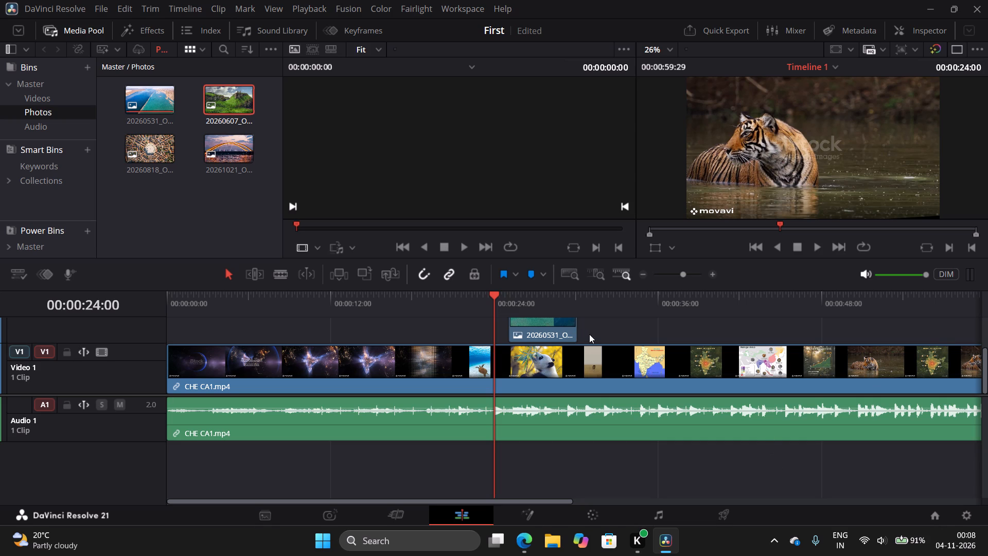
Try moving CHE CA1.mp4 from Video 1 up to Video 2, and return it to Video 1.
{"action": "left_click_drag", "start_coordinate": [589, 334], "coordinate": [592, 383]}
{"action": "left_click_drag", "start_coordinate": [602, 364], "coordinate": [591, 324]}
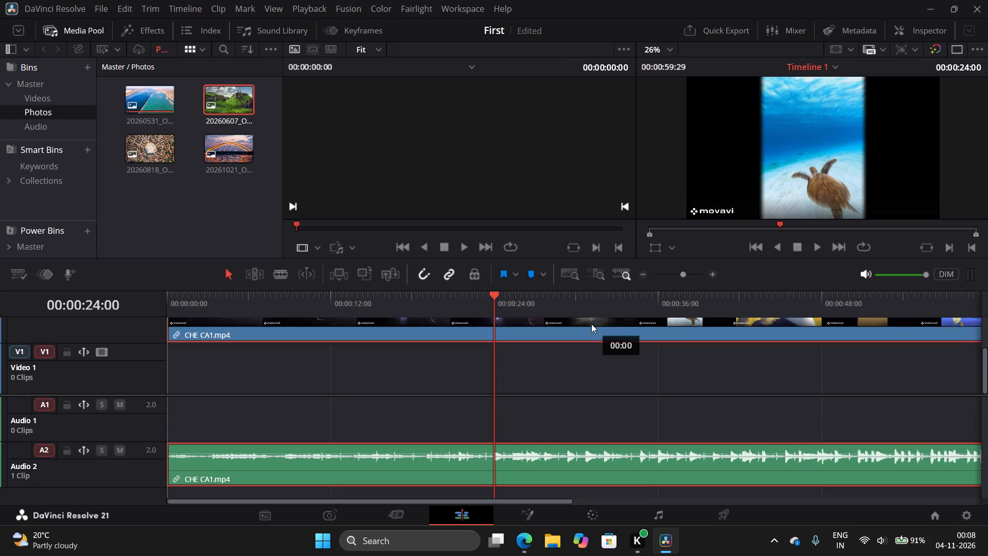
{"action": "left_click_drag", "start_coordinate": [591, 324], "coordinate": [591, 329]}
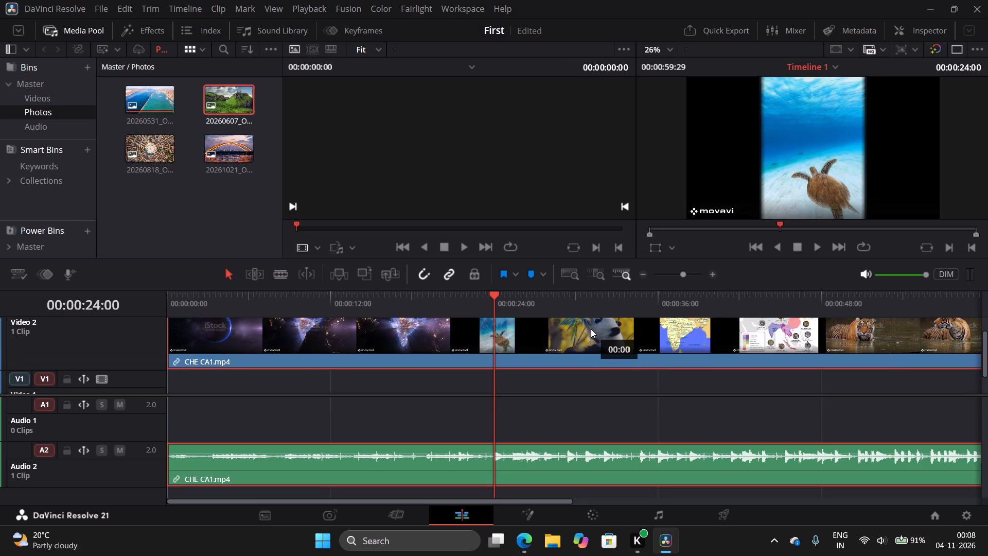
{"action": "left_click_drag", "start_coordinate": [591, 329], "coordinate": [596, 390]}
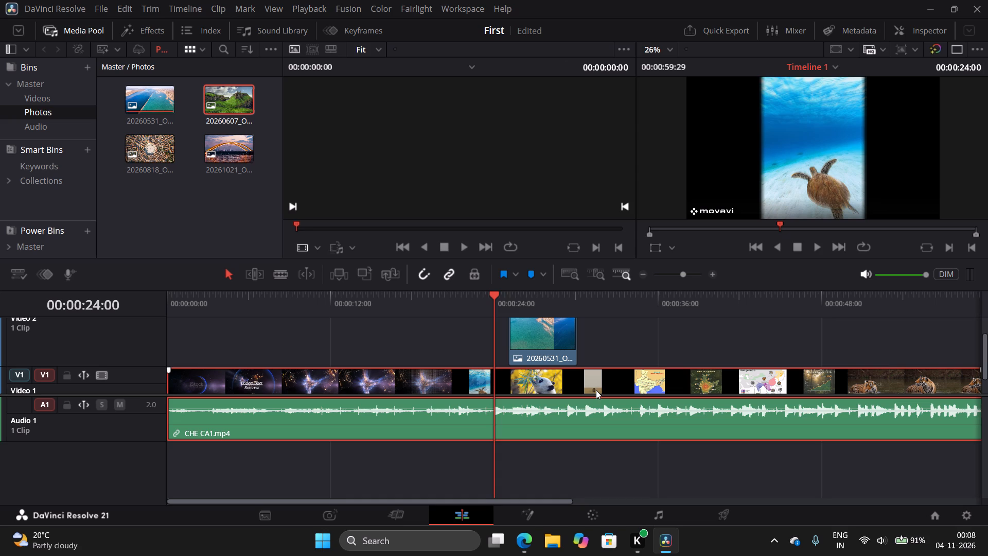
Lengthen the aerial beach photo on Video 2 so that it ends at about 00:00:36:00.
{"action": "left_click", "coordinate": [543, 335]}
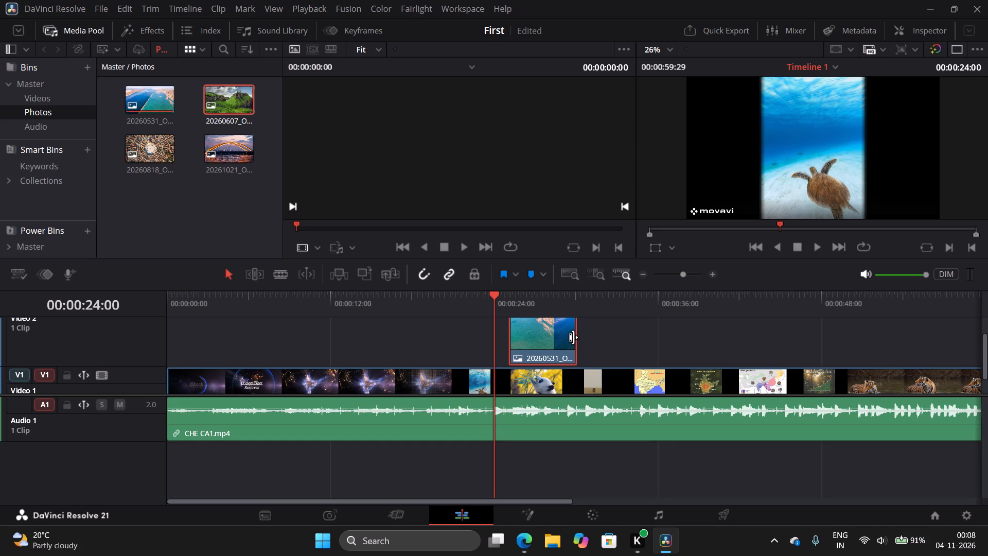
{"action": "left_click", "coordinate": [573, 337]}
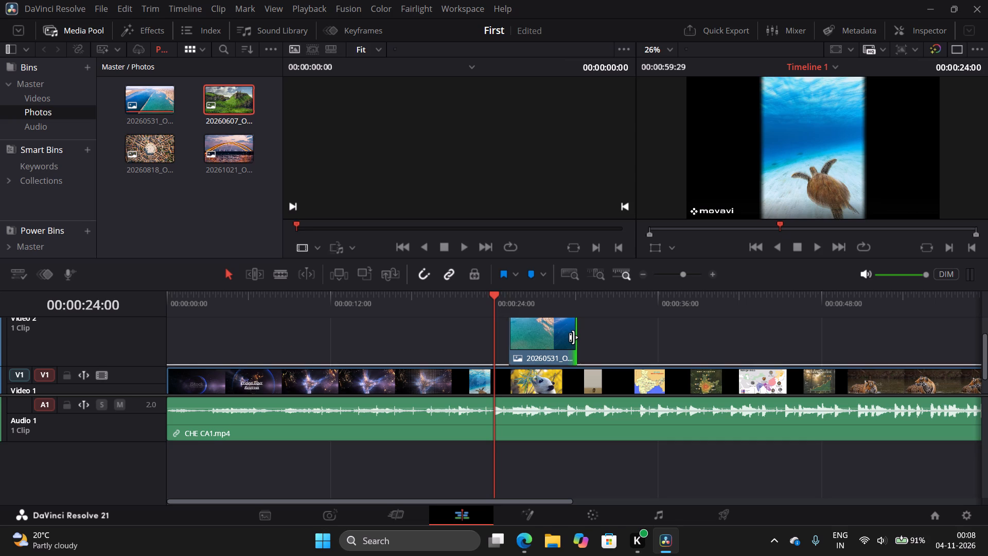
{"action": "left_click_drag", "start_coordinate": [573, 337], "coordinate": [621, 327]}
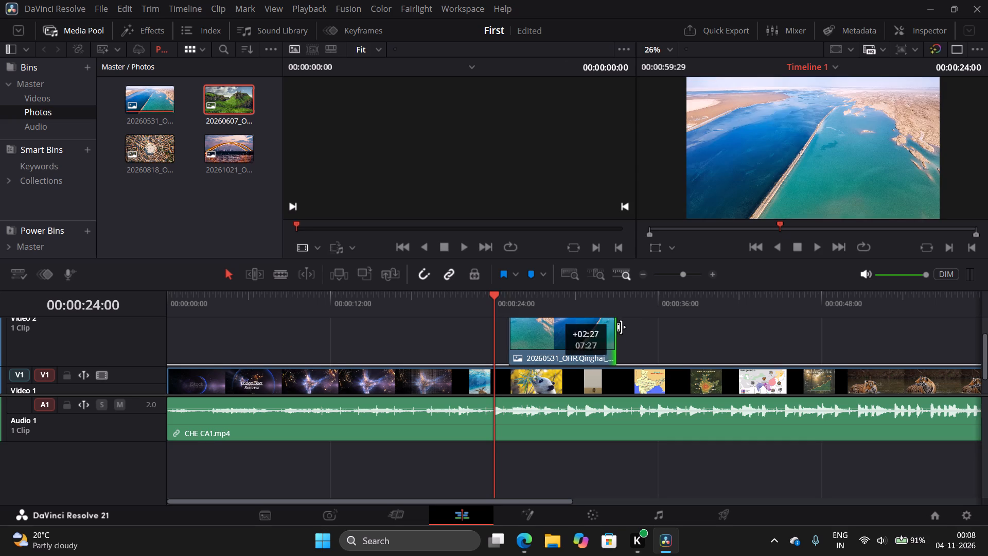
{"action": "left_click_drag", "start_coordinate": [621, 327], "coordinate": [734, 341]}
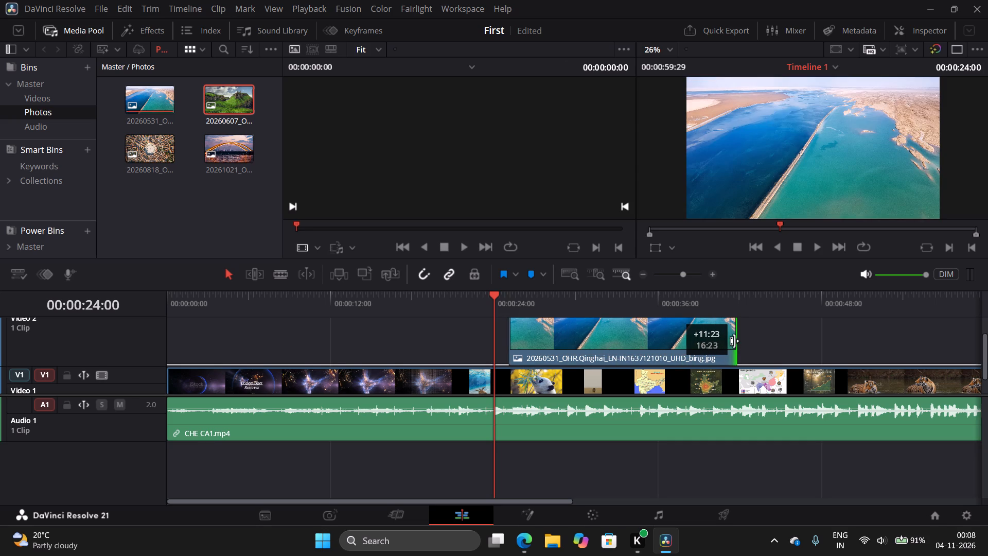
{"action": "left_click_drag", "start_coordinate": [734, 341], "coordinate": [604, 358]}
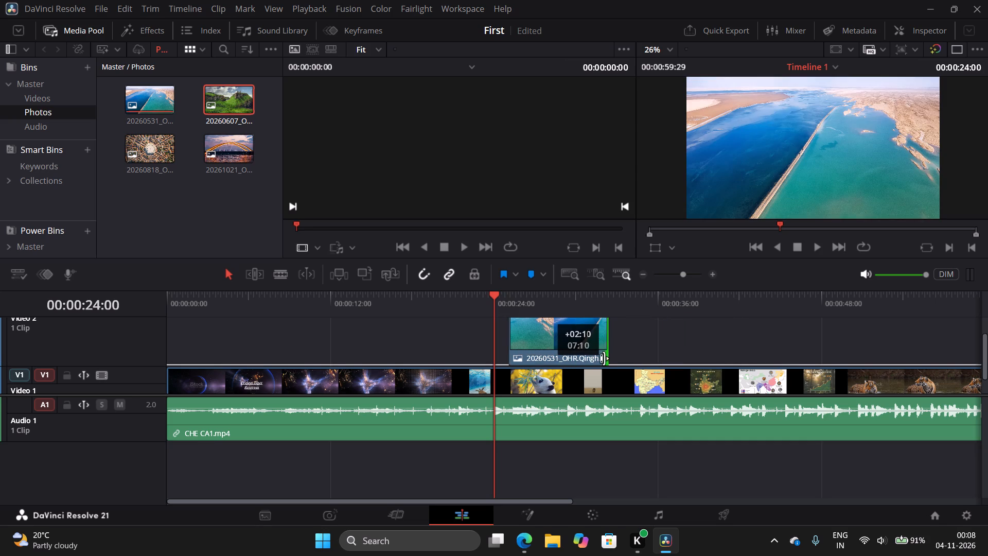
{"action": "left_click_drag", "start_coordinate": [604, 358], "coordinate": [648, 353]}
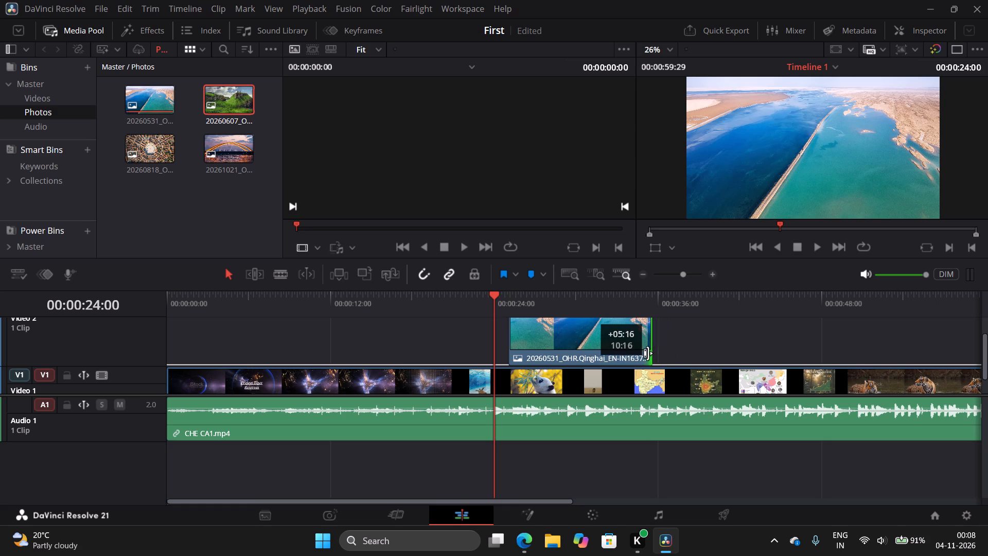
{"action": "left_click_drag", "start_coordinate": [648, 353], "coordinate": [656, 353]}
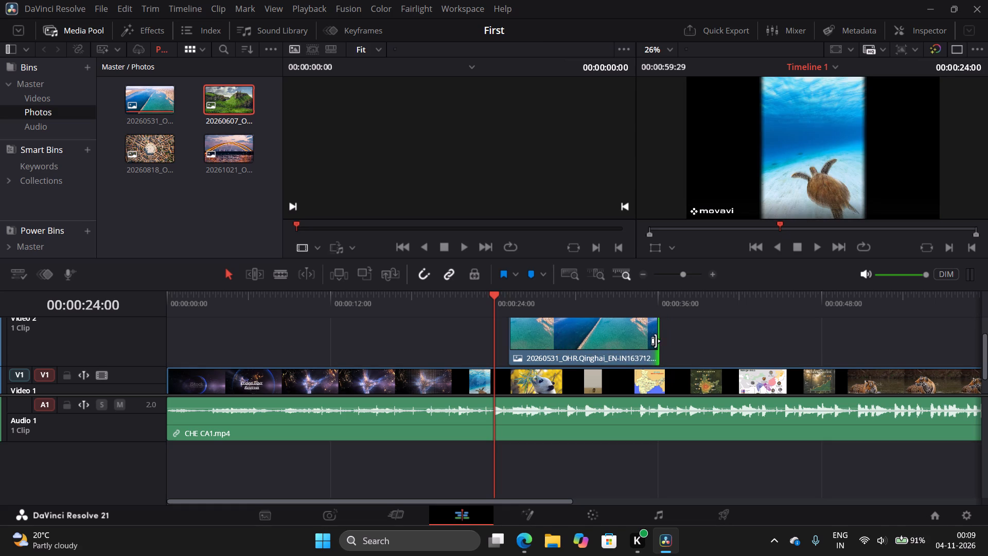
{"action": "left_click", "coordinate": [672, 339]}
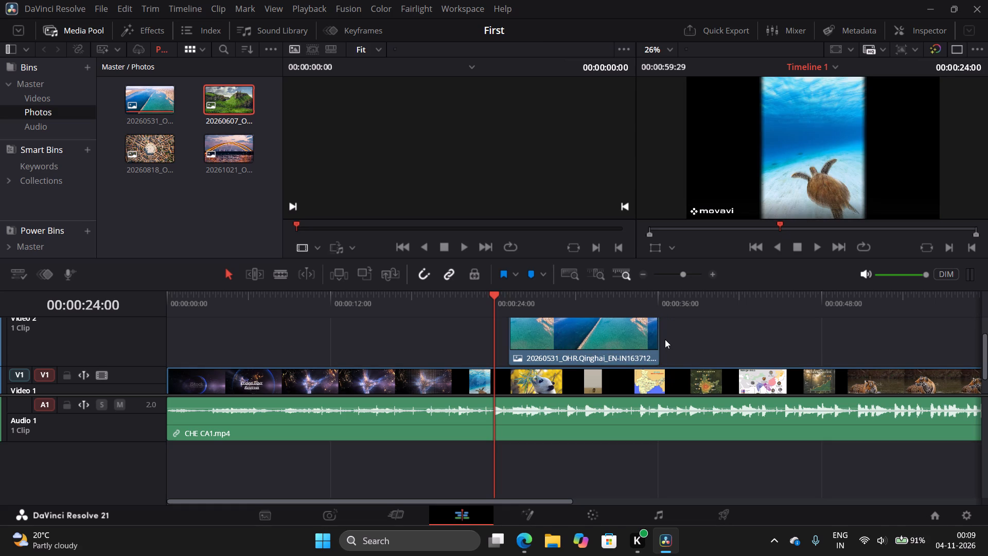
{"action": "left_click", "coordinate": [656, 339]}
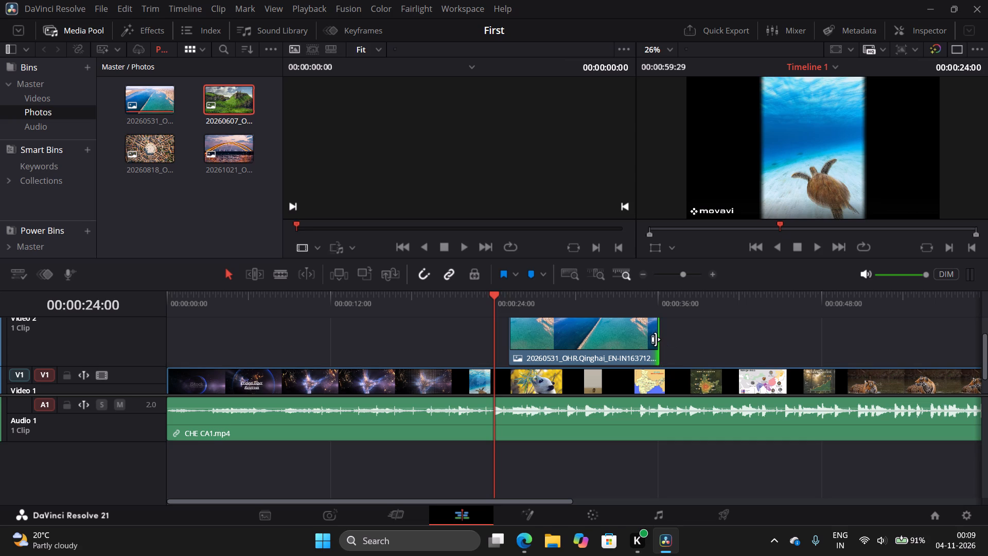
{"action": "left_click", "coordinate": [644, 338]}
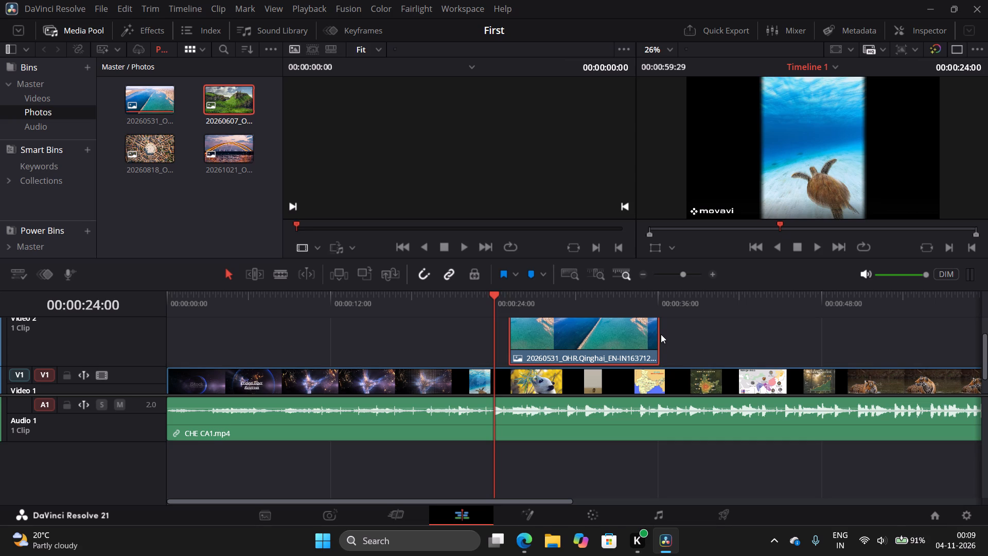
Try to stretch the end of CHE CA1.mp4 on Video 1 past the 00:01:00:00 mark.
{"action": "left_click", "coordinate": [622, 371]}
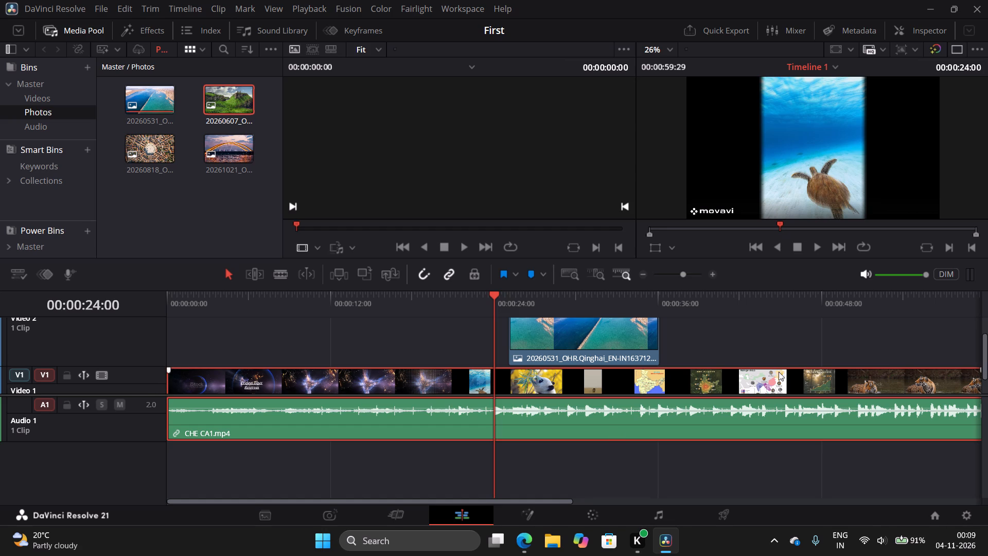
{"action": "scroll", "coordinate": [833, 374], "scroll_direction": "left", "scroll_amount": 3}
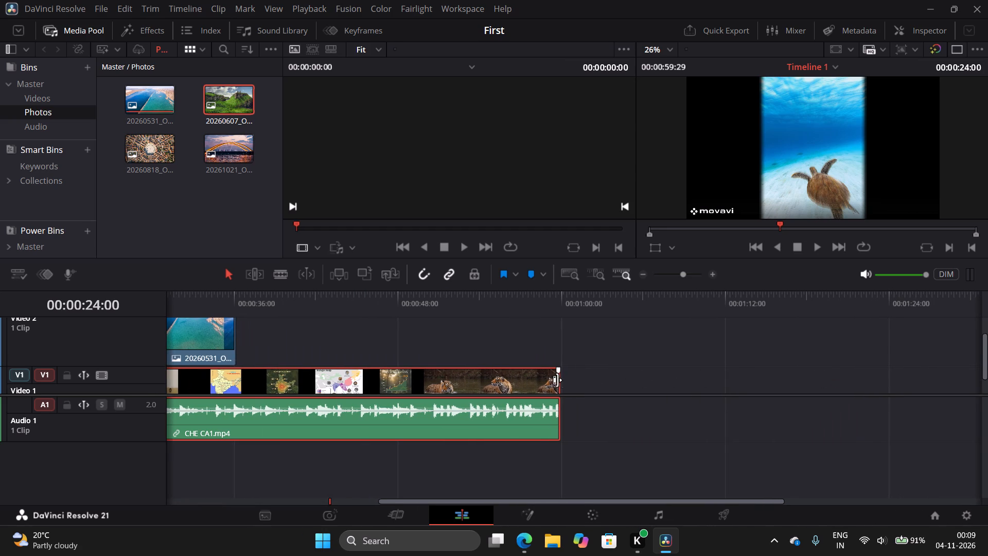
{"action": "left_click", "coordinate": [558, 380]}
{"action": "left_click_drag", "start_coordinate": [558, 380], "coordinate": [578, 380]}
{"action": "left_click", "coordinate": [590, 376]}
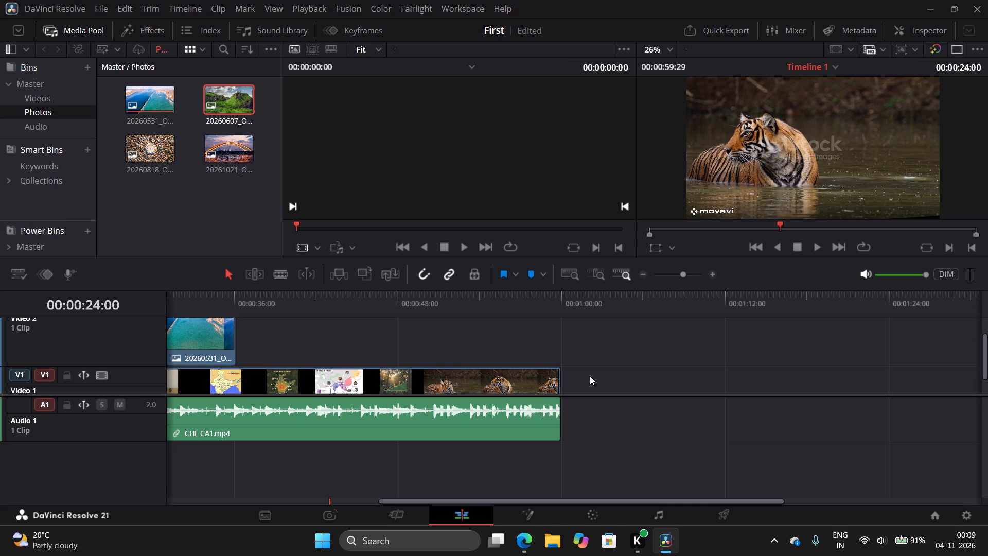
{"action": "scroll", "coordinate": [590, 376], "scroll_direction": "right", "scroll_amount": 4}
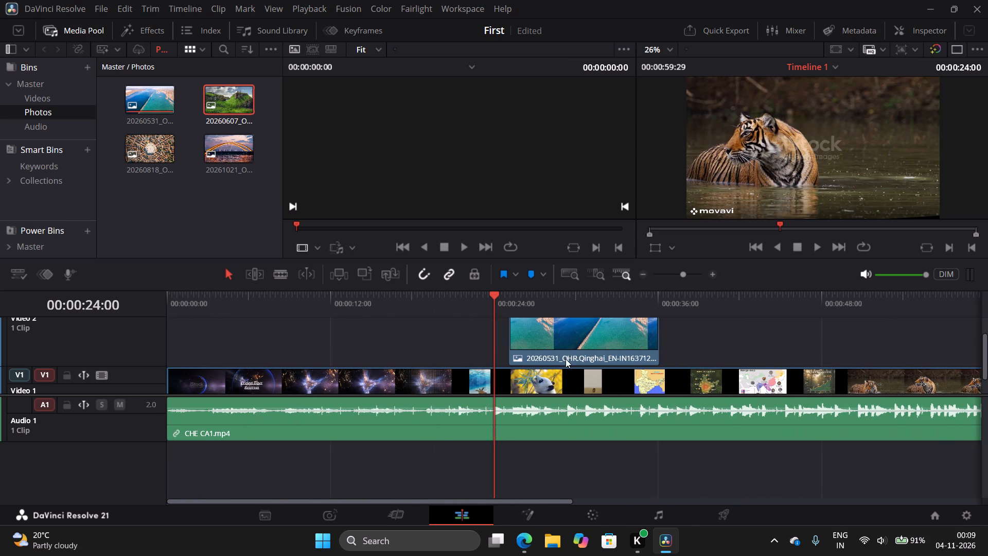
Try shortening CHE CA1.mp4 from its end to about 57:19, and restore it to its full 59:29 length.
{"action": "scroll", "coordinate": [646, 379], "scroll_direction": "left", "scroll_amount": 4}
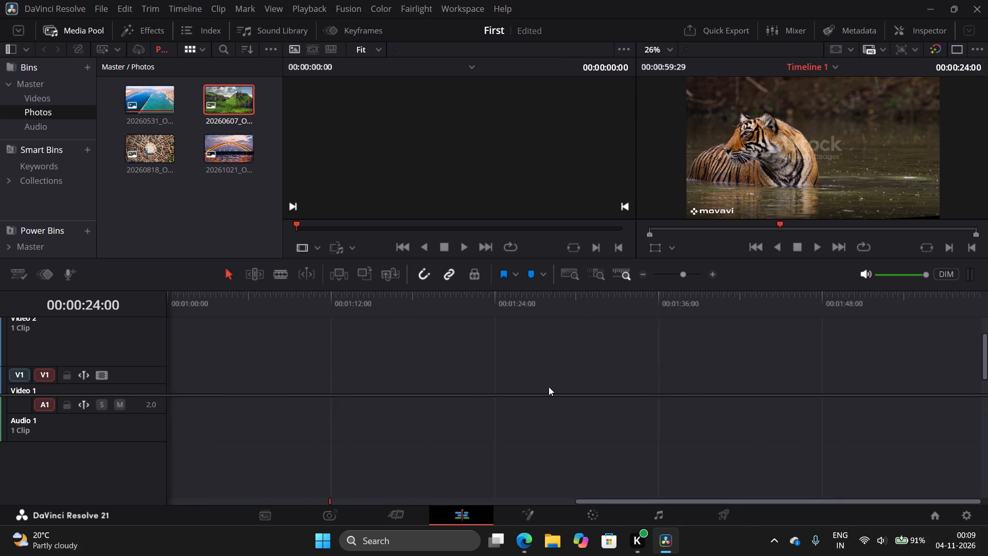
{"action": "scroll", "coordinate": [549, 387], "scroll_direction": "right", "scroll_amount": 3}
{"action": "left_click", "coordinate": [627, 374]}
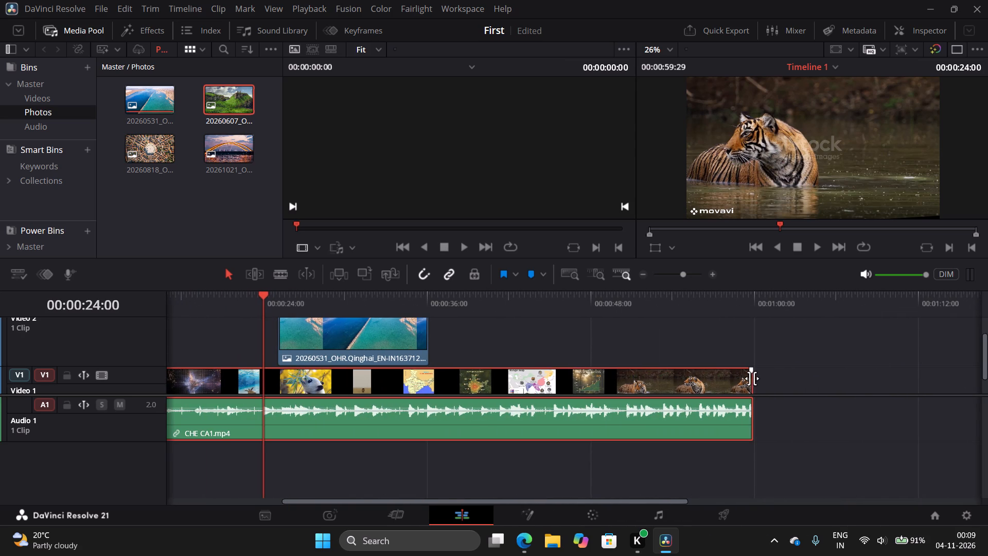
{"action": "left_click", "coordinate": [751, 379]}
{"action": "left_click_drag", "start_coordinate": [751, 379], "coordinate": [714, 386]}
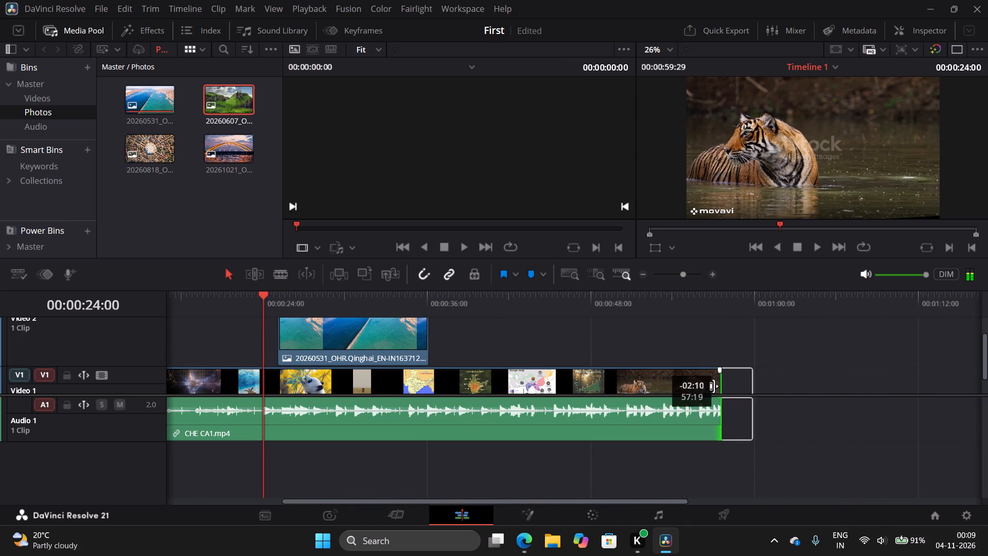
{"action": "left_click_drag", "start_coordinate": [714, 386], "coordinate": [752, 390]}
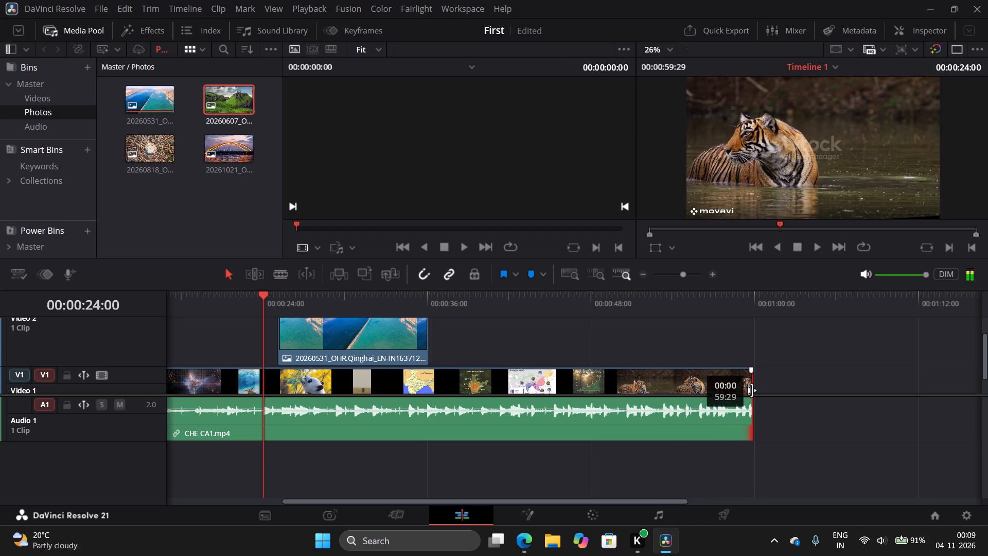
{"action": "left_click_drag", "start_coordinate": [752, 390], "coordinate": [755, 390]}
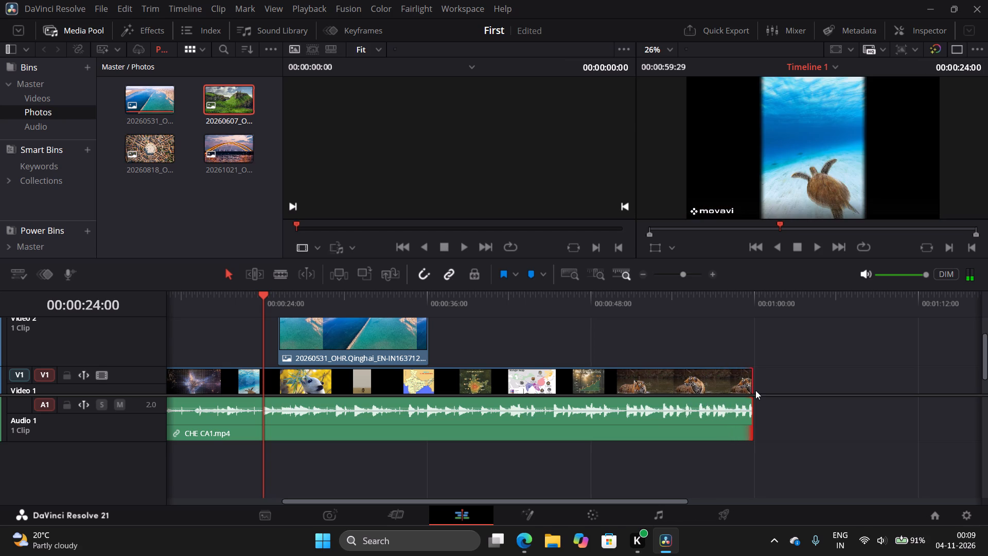